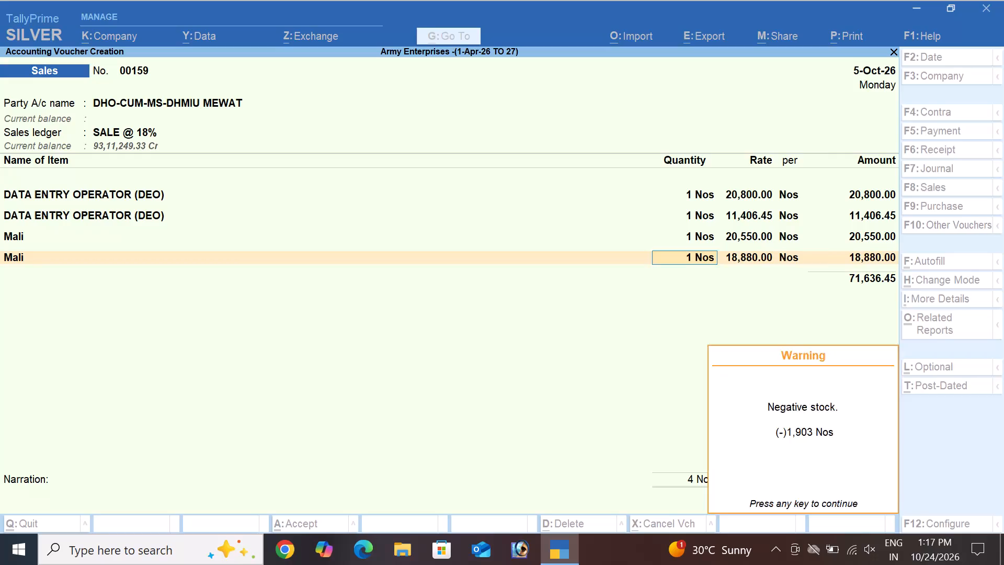
Set the quantity of the last Mali line, priced at 18,880, to 2 Nos.
{"action": "key", "text": "Return"}
{"action": "key", "text": "Return"}
{"action": "key", "text": "BackSpace"}
{"action": "key", "text": "BackSpace"}
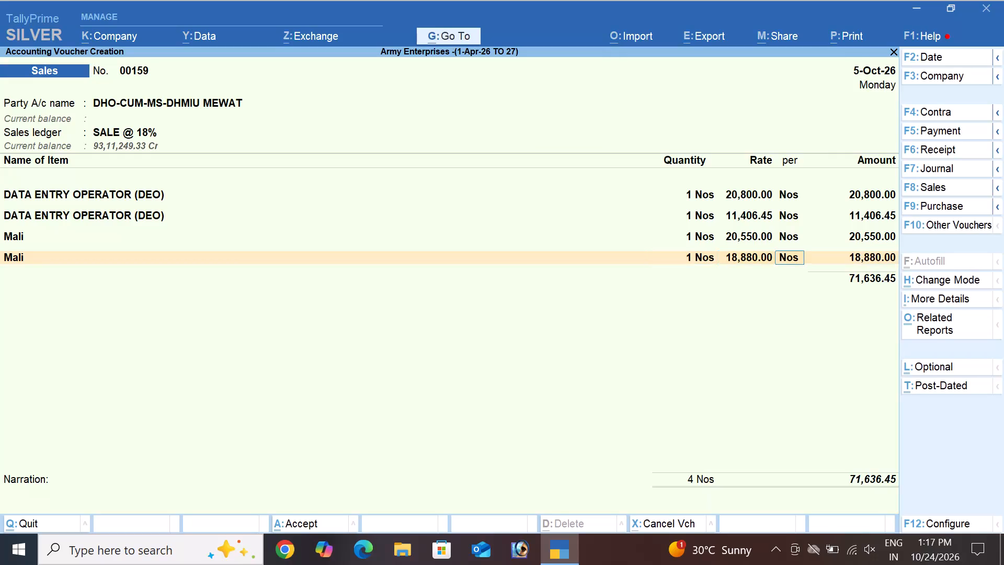
{"action": "key", "text": "BackSpace"}
{"action": "key", "text": "2"}
{"action": "key", "text": "Return"}
{"action": "key", "text": "Return"}
{"action": "key", "text": "Return"}
{"action": "key", "text": "Return"}
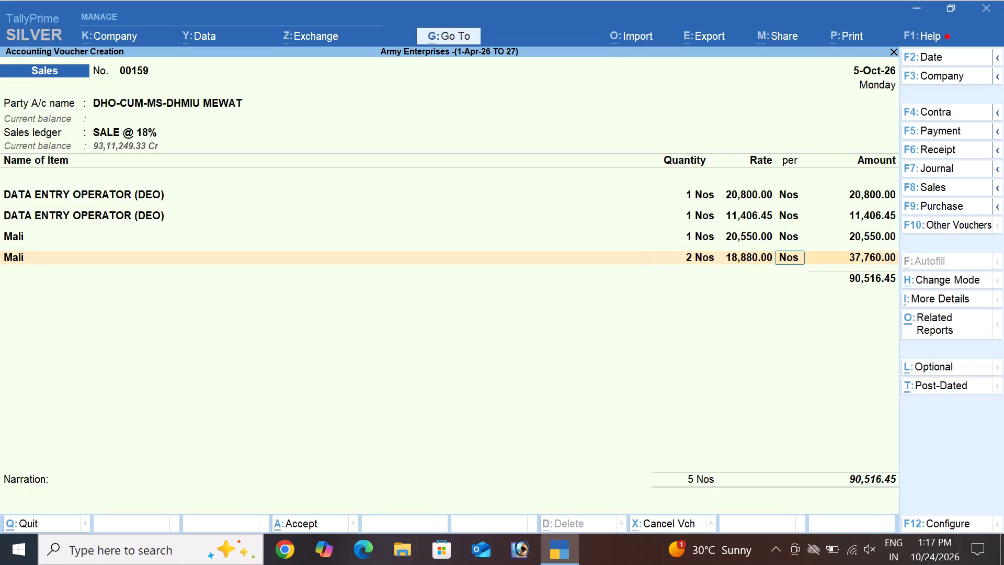
{"action": "key", "text": "Return"}
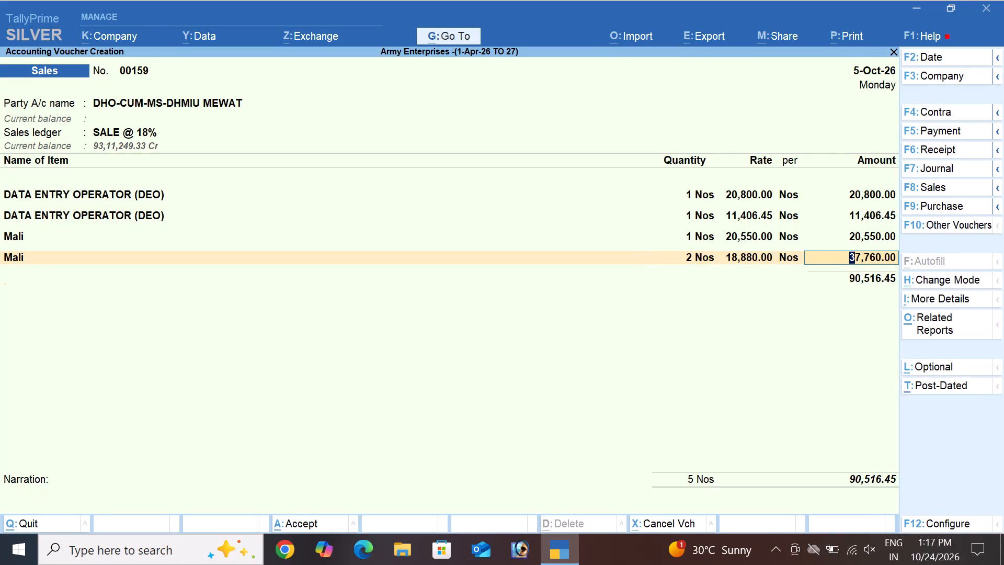
Add another Mali line to the sales voucher with quantity 1 and rate 17,050.
{"action": "type", "text": "mali"}
{"action": "key", "text": "Return"}
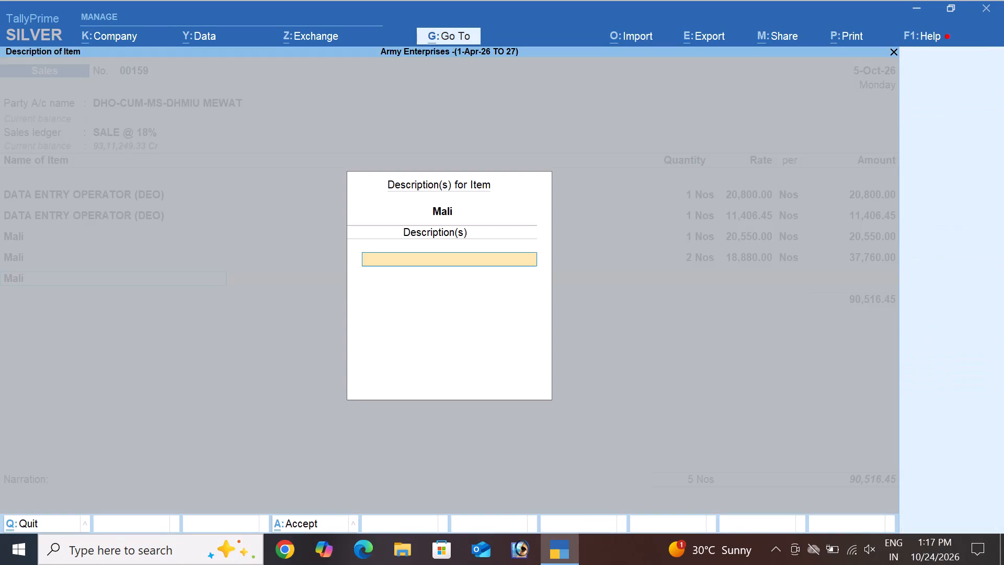
{"action": "key", "text": "Return"}
{"action": "key", "text": "1"}
{"action": "key", "text": "Return"}
{"action": "key", "text": "Return"}
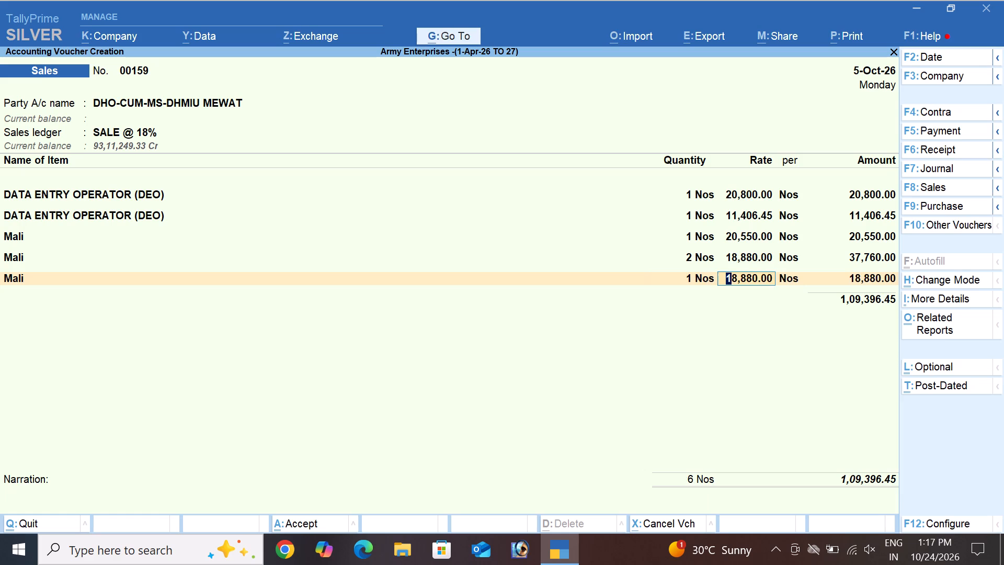
{"action": "type", "text": "17050"}
{"action": "key", "text": "Return"}
{"action": "key", "text": "Return"}
{"action": "key", "text": "Return"}
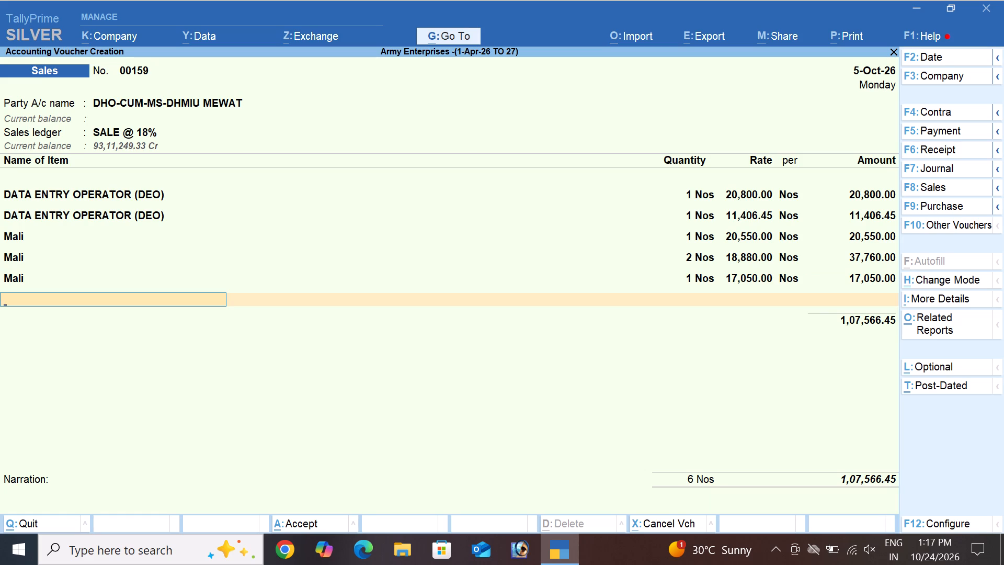
Add one more Mali line with quantity 1 and rate 20,550.
{"action": "type", "text": "mali"}
{"action": "key", "text": "Return"}
{"action": "key", "text": "Return"}
{"action": "key", "text": "1"}
{"action": "key", "text": "Return"}
{"action": "key", "text": "Return"}
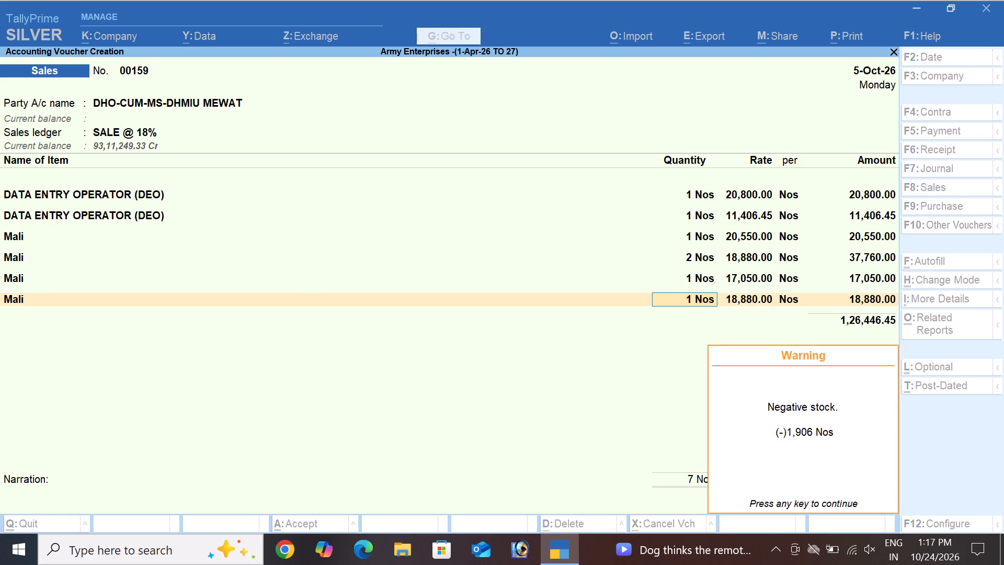
{"action": "type", "text": "20550"}
{"action": "key", "text": "Return"}
{"action": "key", "text": "Return"}
{"action": "key", "text": "Return"}
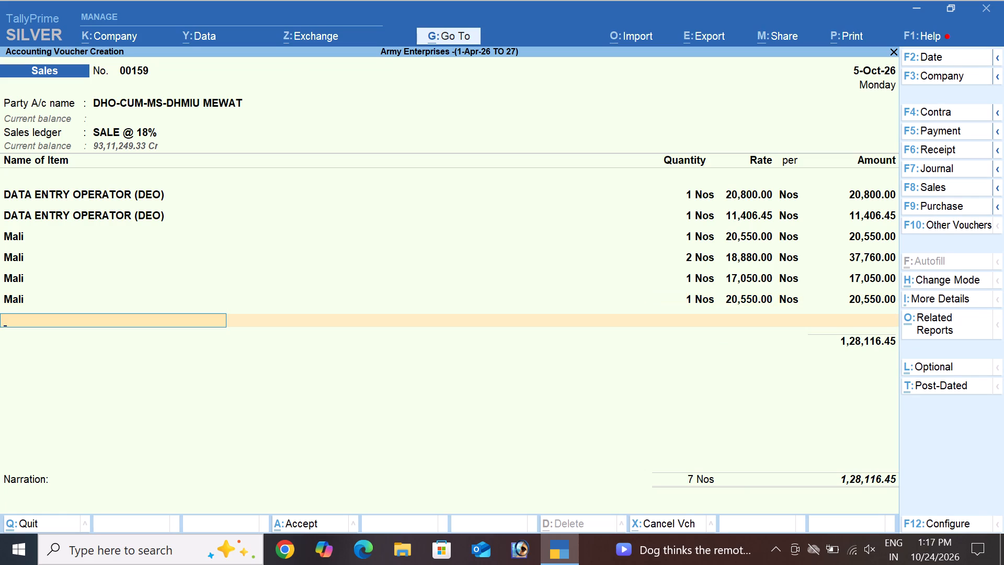
Add a SUPERVISOR line with quantity 3 and rate 23,600.
{"action": "type", "text": "super"}
{"action": "key", "text": "Return"}
{"action": "key", "text": "Return"}
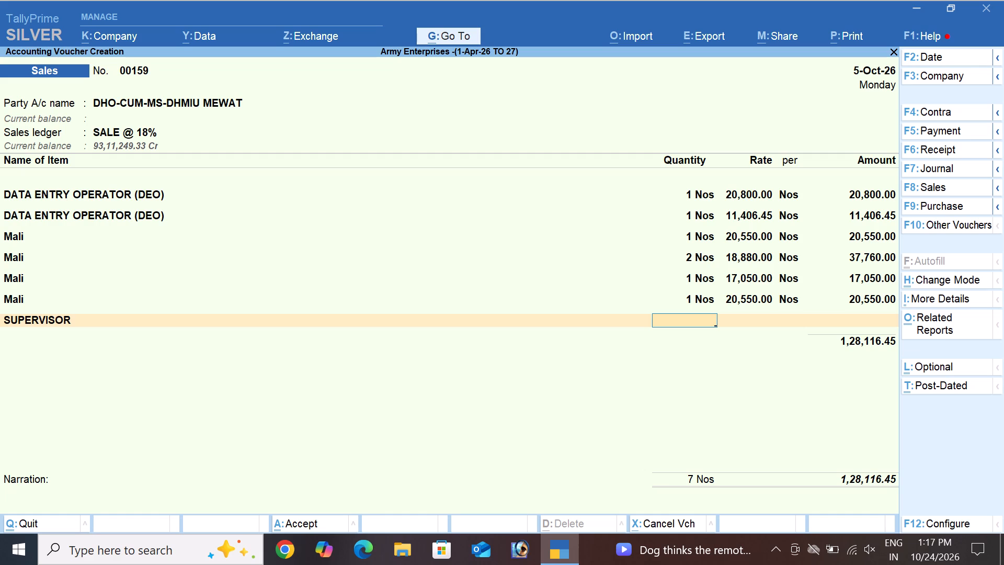
{"action": "key", "text": "3"}
{"action": "key", "text": "Return"}
{"action": "key", "text": "Return"}
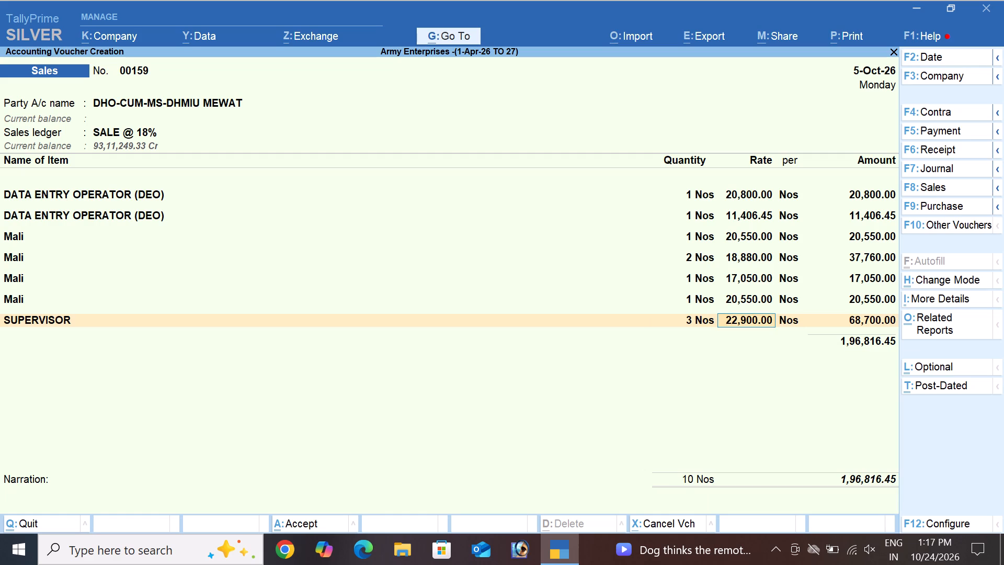
{"action": "type", "text": "23600"}
{"action": "key", "text": "Return"}
{"action": "key", "text": "Return"}
{"action": "key", "text": "Return"}
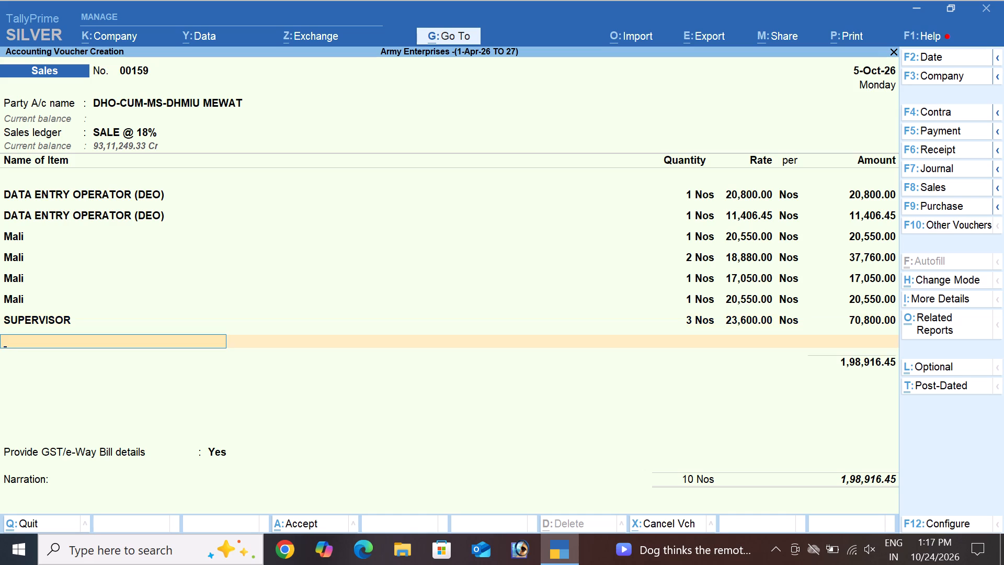
Add a Horticulture Consultant line with quantity 1, keeping the suggested rate of 33,000.
{"action": "key", "text": "d"}
{"action": "key", "text": "BackSpace"}
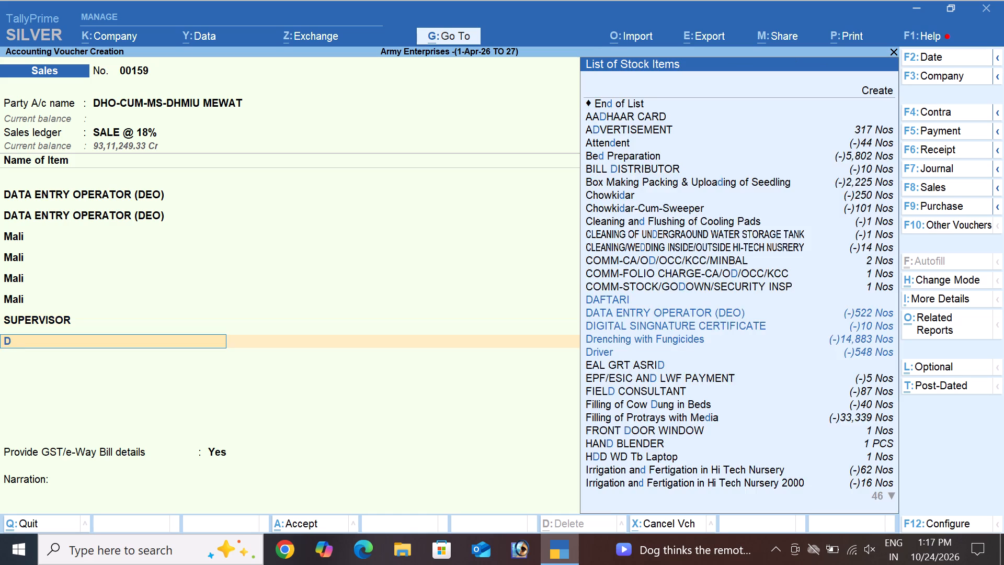
{"action": "type", "text": "hort"}
{"action": "key", "text": "Return"}
{"action": "key", "text": "Down"}
{"action": "key", "text": "Down"}
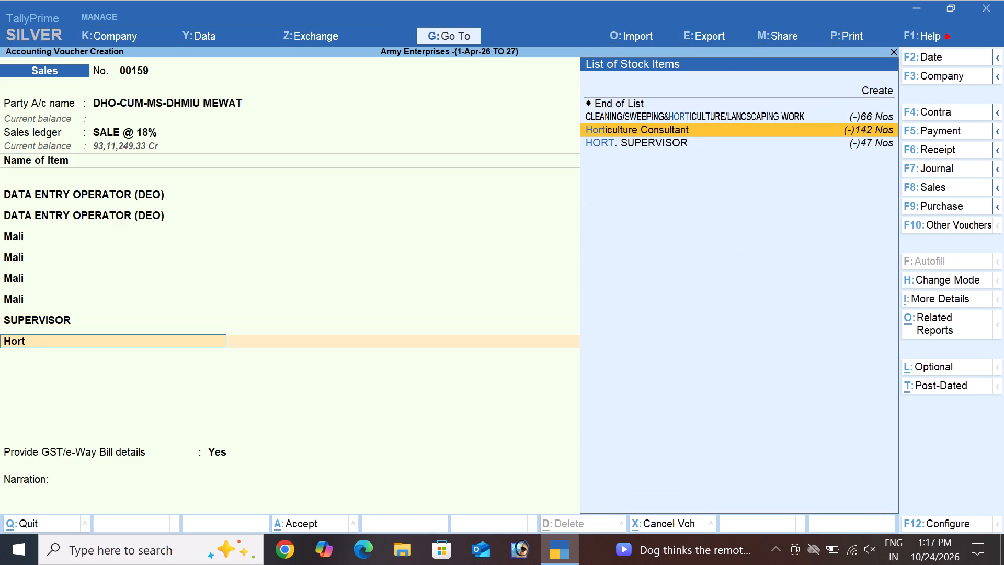
{"action": "key", "text": "Down"}
{"action": "key", "text": "space"}
{"action": "key", "text": "Down"}
{"action": "key", "text": "Return"}
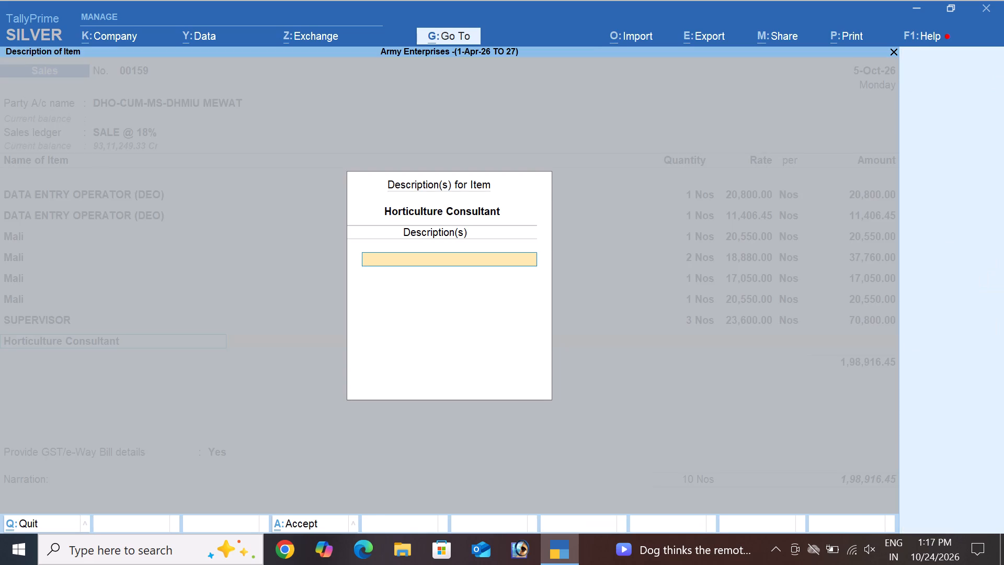
{"action": "key", "text": "Return"}
{"action": "key", "text": "1"}
{"action": "key", "text": "Return"}
{"action": "key", "text": "Return"}
{"action": "key", "text": "Return"}
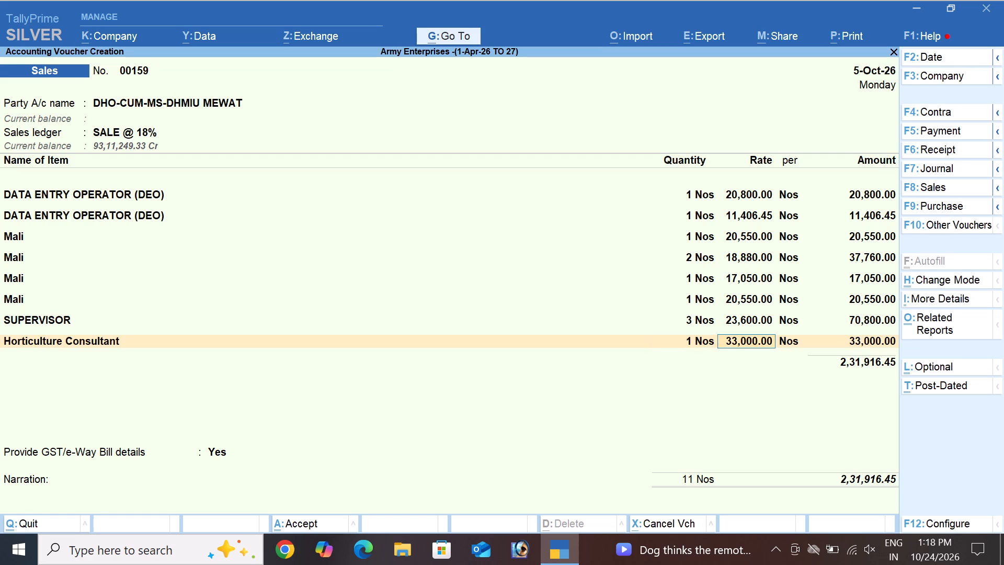
{"action": "key", "text": "Return"}
{"action": "key", "text": "Return"}
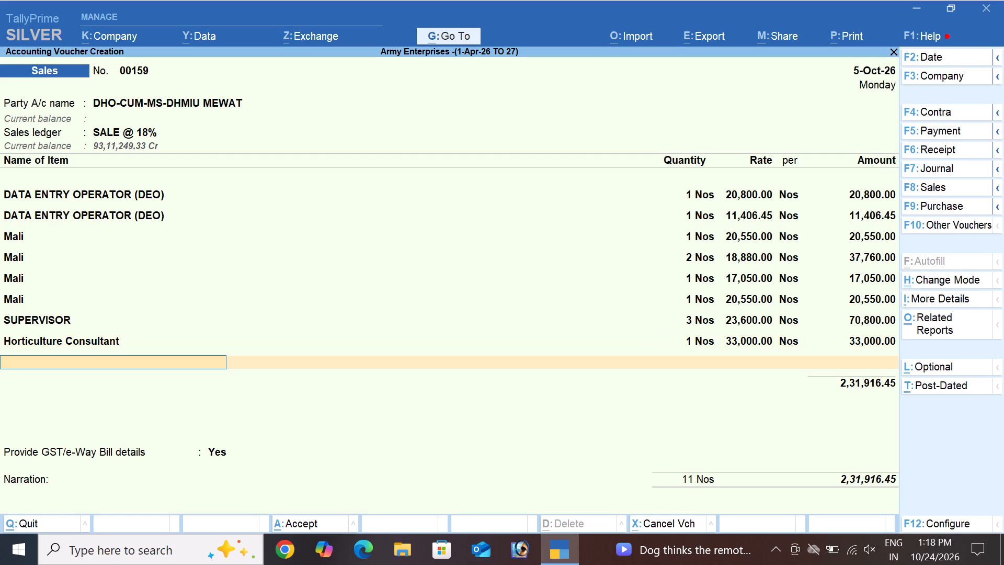
End the item list and add the EPF PAYBLE AFTER GST 13% ledger with amount 19,032.84.
{"action": "key", "text": "Return"}
{"action": "type", "text": "epf"}
{"action": "key", "text": "Down"}
{"action": "key", "text": "Down"}
{"action": "key", "text": "Down"}
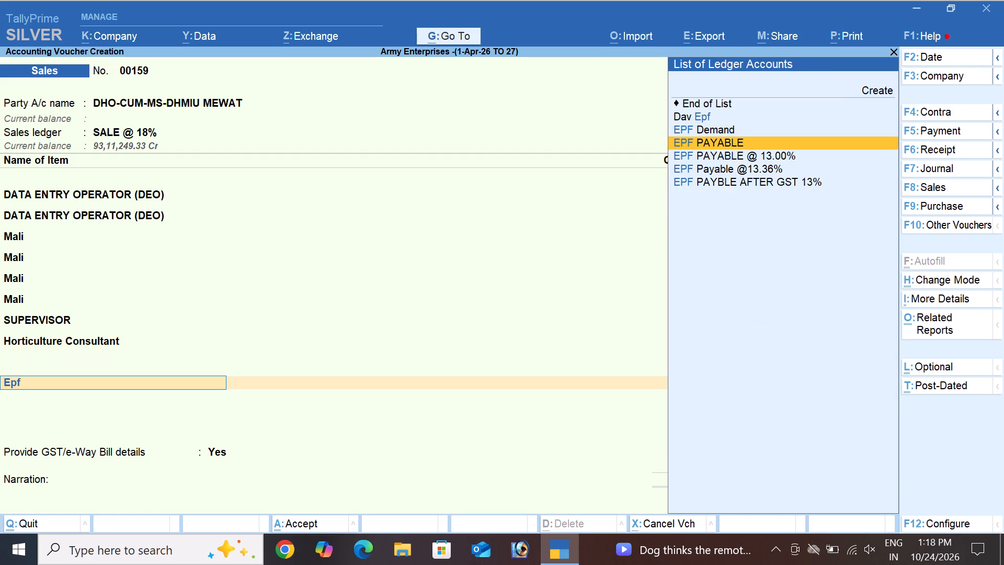
{"action": "key", "text": "Down"}
{"action": "key", "text": "Down"}
{"action": "key", "text": "Return"}
{"action": "key", "text": "Return"}
{"action": "key", "text": "Return"}
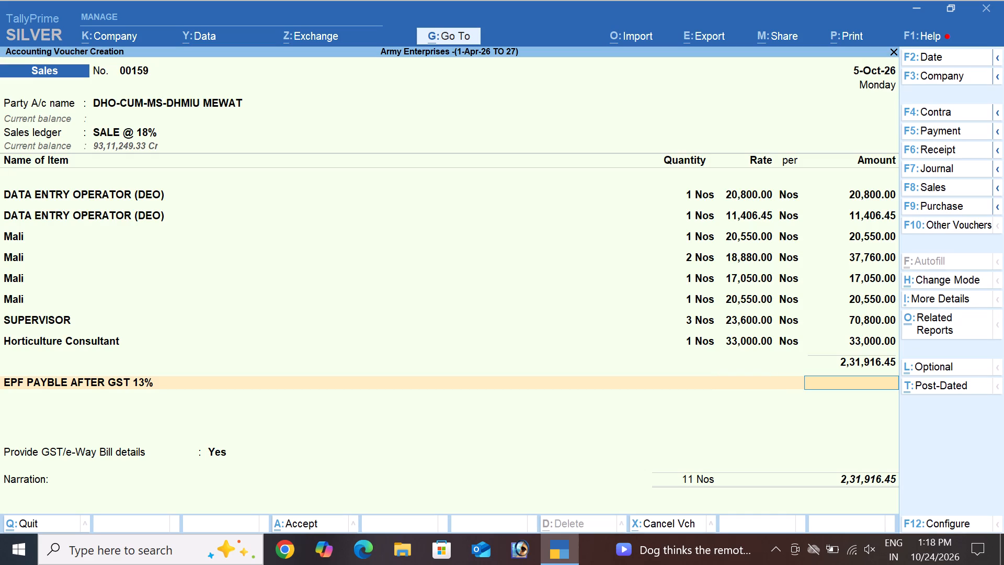
{"action": "type", "text": "19032"}
{"action": "type", "text": ".84"}
{"action": "key", "text": "Return"}
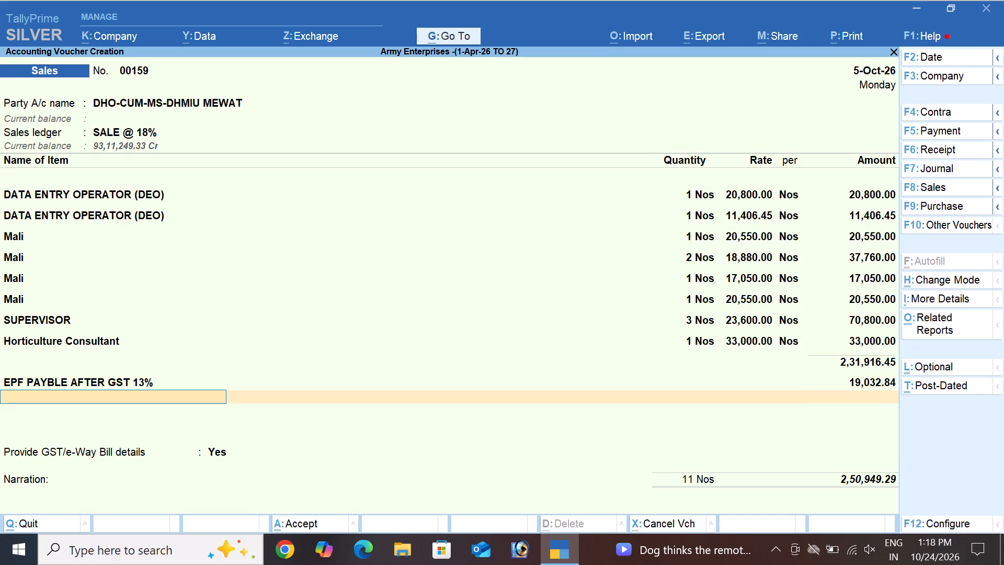
Add the ESIC PAYBLE AFTER GST 3.25% ledger with amount 4,163.80.
{"action": "type", "text": "es"}
{"action": "key", "text": "i"}
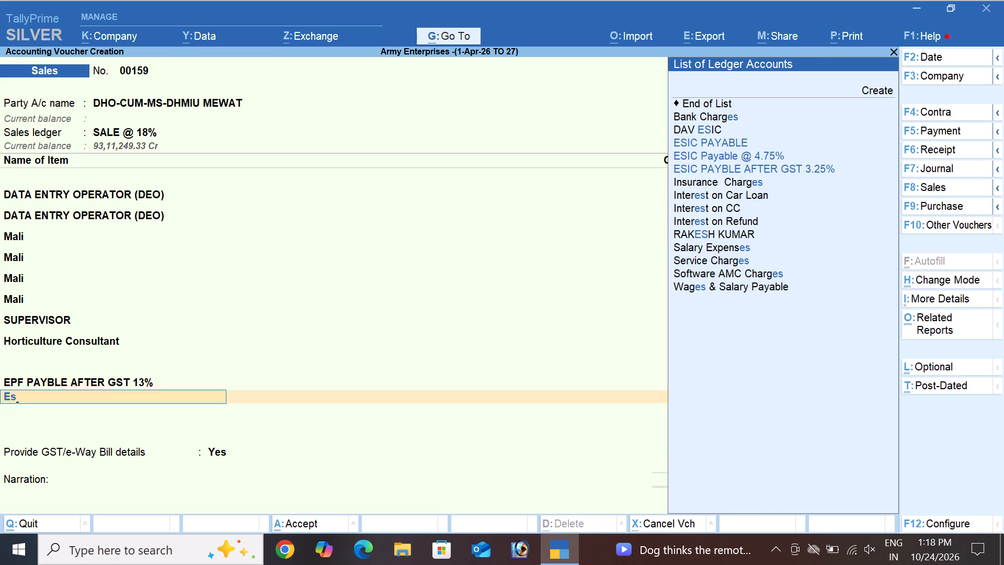
{"action": "key", "text": "Down"}
{"action": "key", "text": "Down"}
{"action": "key", "text": "Down"}
{"action": "key", "text": "Return"}
{"action": "key", "text": "Return"}
{"action": "key", "text": "Return"}
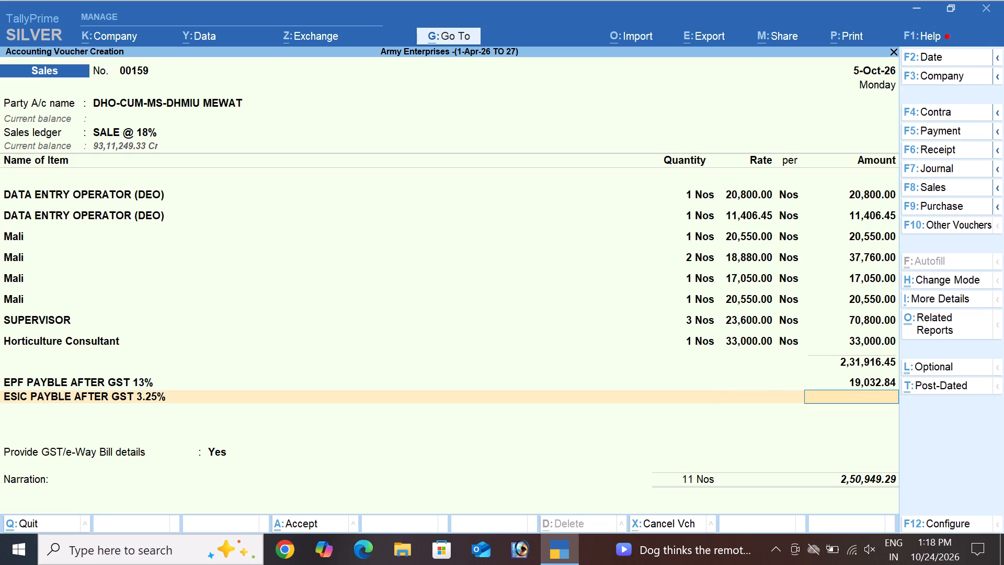
{"action": "type", "text": "4163"}
{"action": "type", "text": ".80"}
{"action": "key", "text": "Return"}
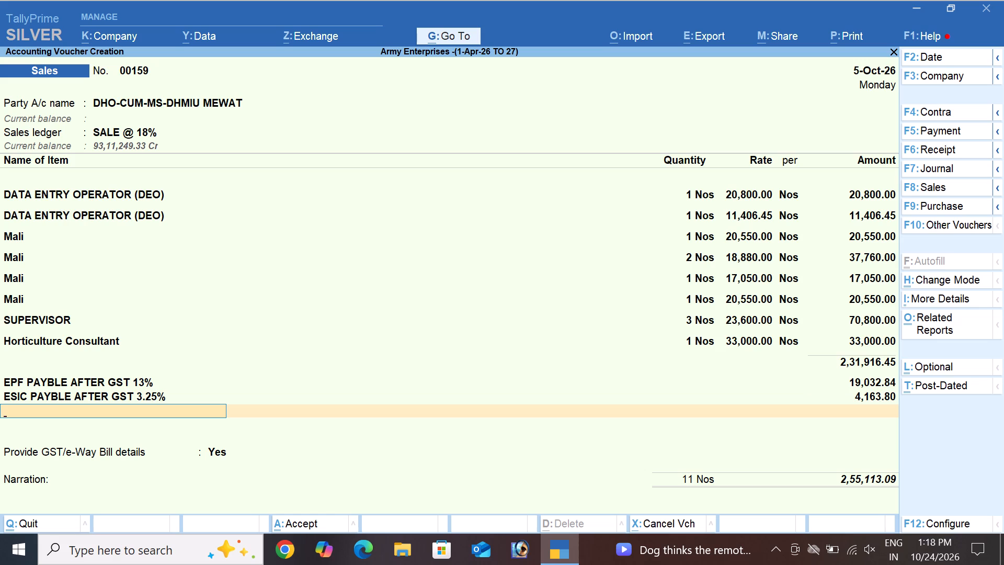
Add the LWF AFTER GST ledger with amount 680.
{"action": "type", "text": "lwe"}
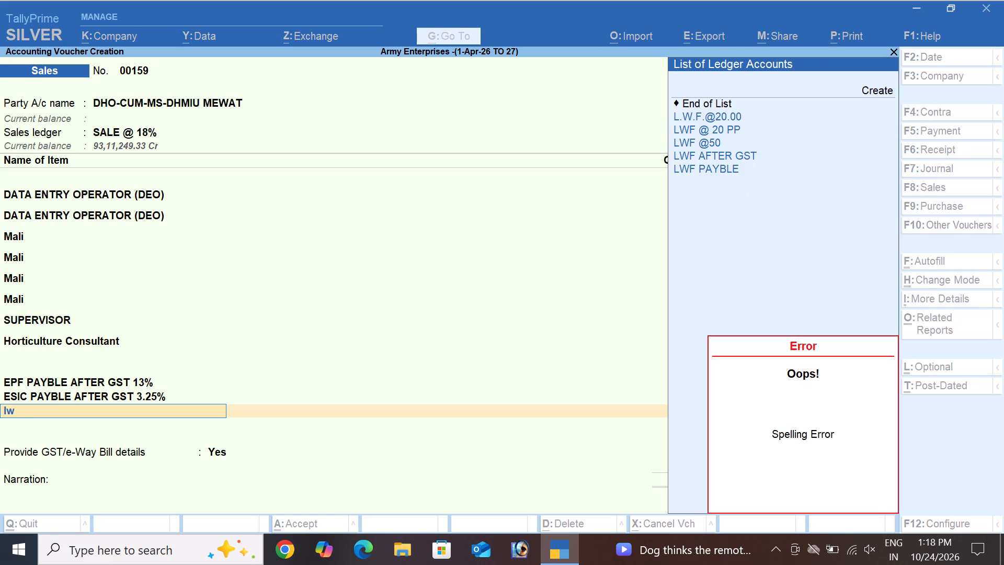
{"action": "key", "text": "Down"}
{"action": "key", "text": "Down"}
{"action": "key", "text": "Down"}
{"action": "key", "text": "Down"}
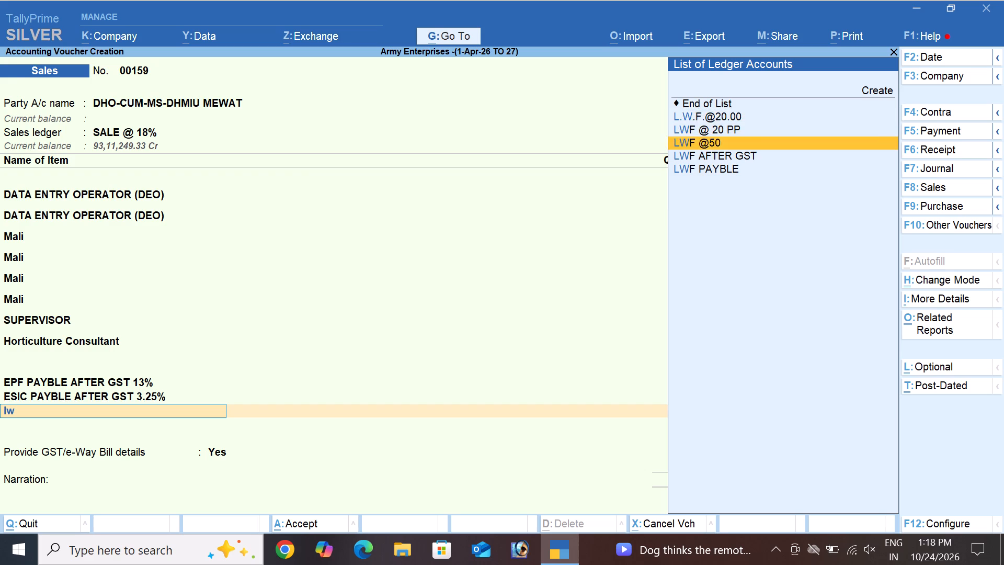
{"action": "key", "text": "Return"}
{"action": "key", "text": "Return"}
{"action": "key", "text": "Return"}
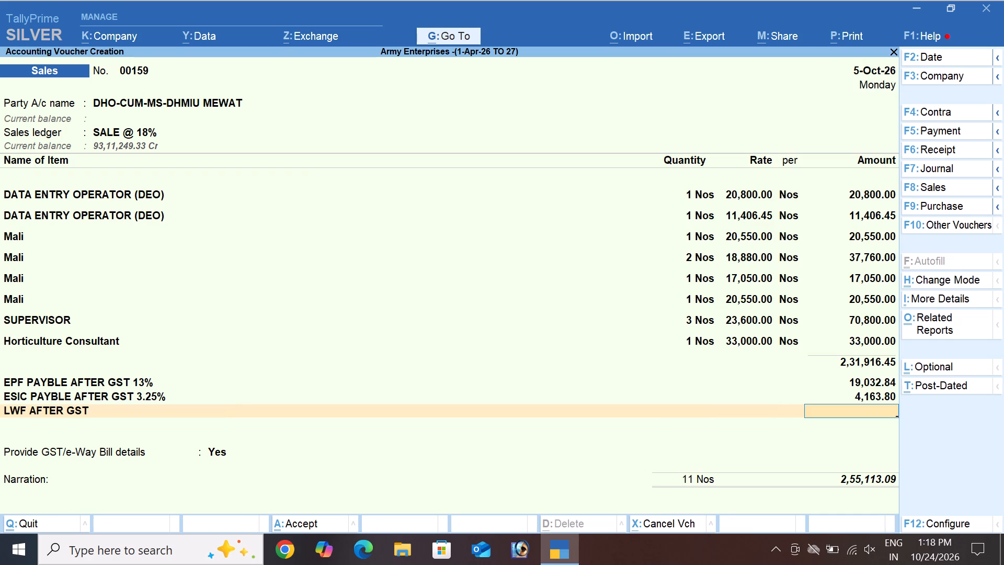
{"action": "type", "text": "680"}
{"action": "key", "text": "Return"}
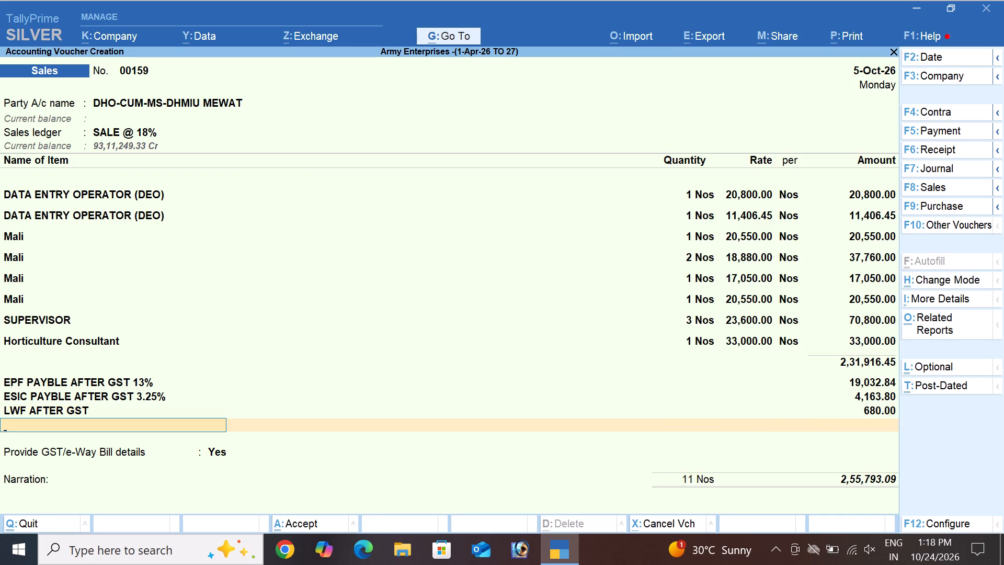
Add the Service Charges ledger with amount 9,500.
{"action": "type", "text": "serc"}
{"action": "key", "text": "Down"}
{"action": "key", "text": "Down"}
{"action": "key", "text": "Down"}
{"action": "key", "text": "Down"}
{"action": "key", "text": "Down"}
{"action": "key", "text": "Down"}
{"action": "key", "text": "Down"}
{"action": "key", "text": "Down"}
{"action": "key", "text": "Down"}
{"action": "key", "text": "Down"}
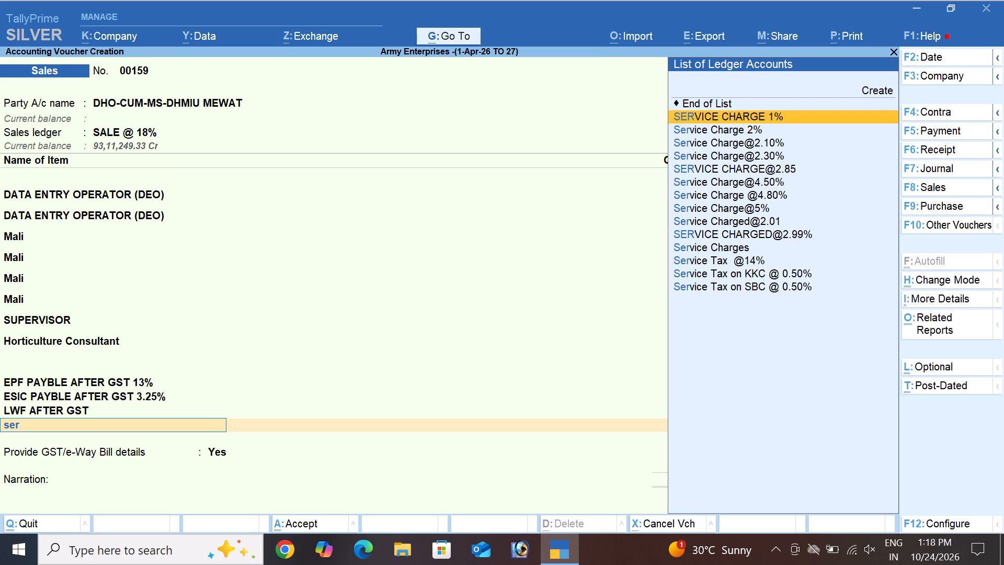
{"action": "key", "text": "Down"}
{"action": "key", "text": "Return"}
{"action": "key", "text": "Return"}
{"action": "key", "text": "Return"}
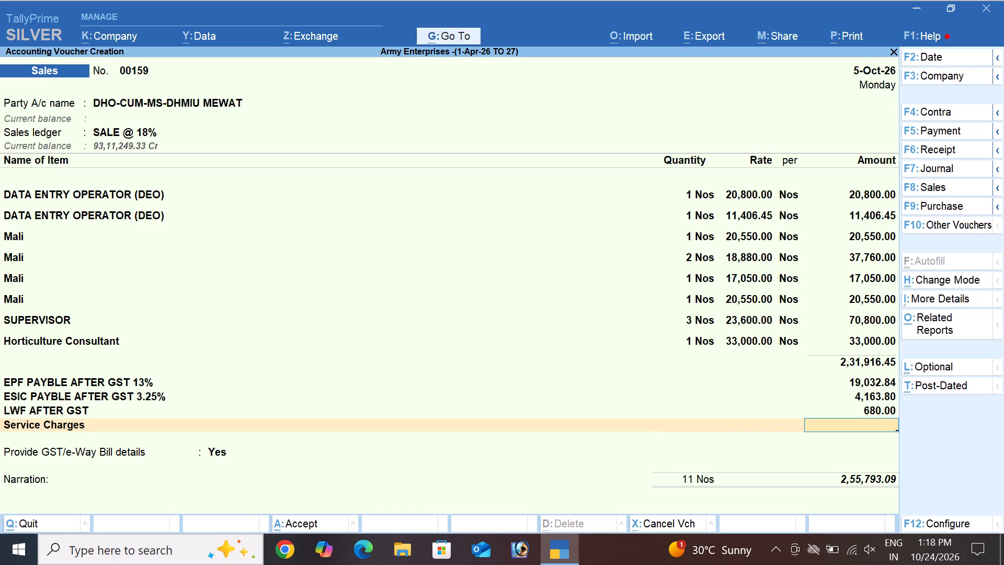
{"action": "type", "text": "9500"}
{"action": "key", "text": "Return"}
Add the SGST@9% tax ledger below Service Charges, accepting its calculated amount.
{"action": "type", "text": "sgst"}
{"action": "key", "text": "Down"}
{"action": "key", "text": "Down"}
{"action": "key", "text": "Down"}
{"action": "key", "text": "Down"}
{"action": "key", "text": "Down"}
{"action": "key", "text": "Down"}
{"action": "key", "text": "Down"}
{"action": "key", "text": "Down"}
{"action": "key", "text": "Down"}
{"action": "key", "text": "Down"}
{"action": "key", "text": "Down"}
{"action": "key", "text": "Down"}
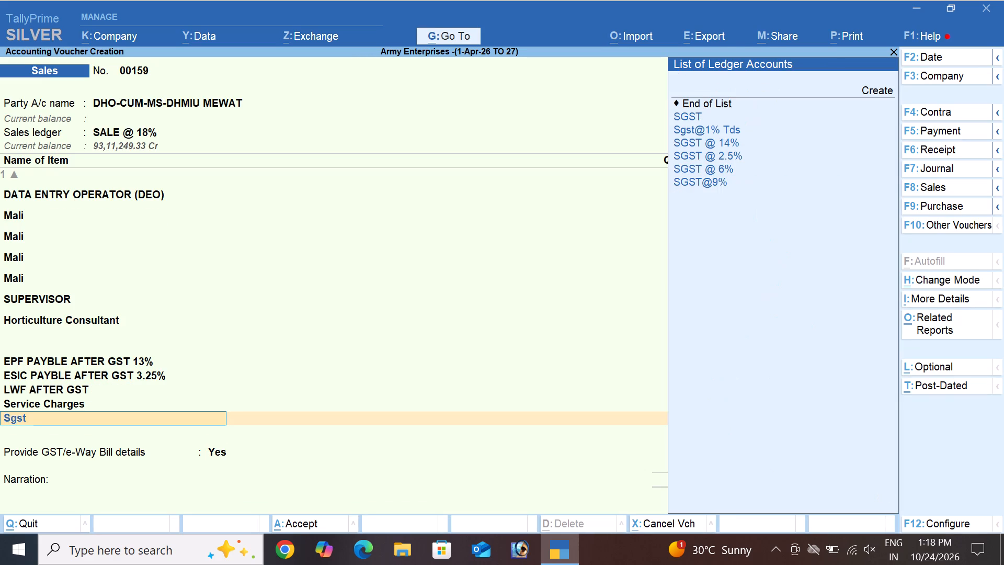
{"action": "key", "text": "Return"}
{"action": "key", "text": "Return"}
{"action": "key", "text": "Return"}
Add the CGST@ 9% tax ledger below SGST@9%, accepting its calculated amount.
{"action": "type", "text": "cgst"}
{"action": "key", "text": "Down"}
{"action": "key", "text": "Down"}
{"action": "key", "text": "Down"}
{"action": "key", "text": "Down"}
{"action": "key", "text": "Down"}
{"action": "key", "text": "Down"}
{"action": "key", "text": "Down"}
{"action": "key", "text": "Down"}
{"action": "key", "text": "Down"}
{"action": "key", "text": "Down"}
{"action": "key", "text": "Return"}
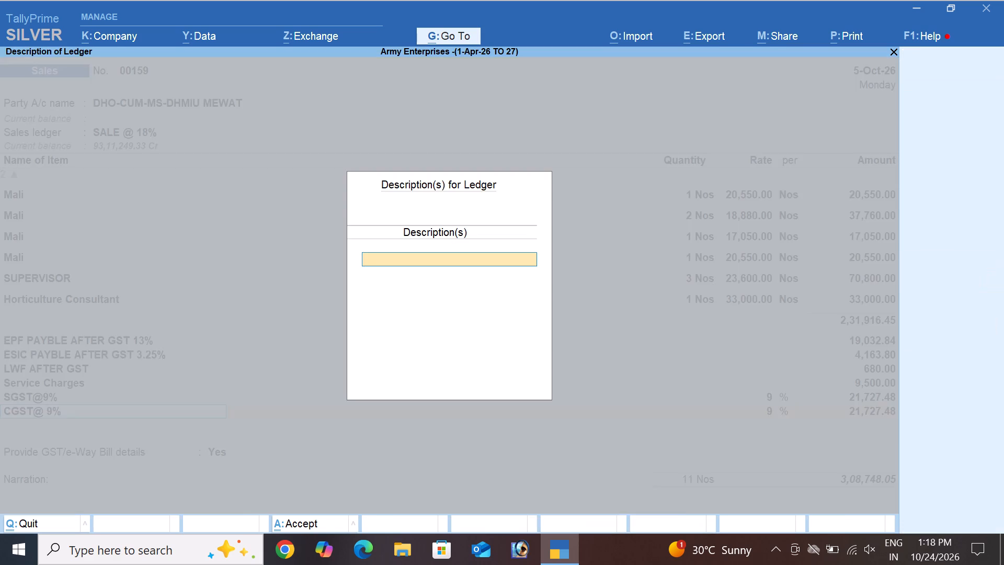
{"action": "key", "text": "Return"}
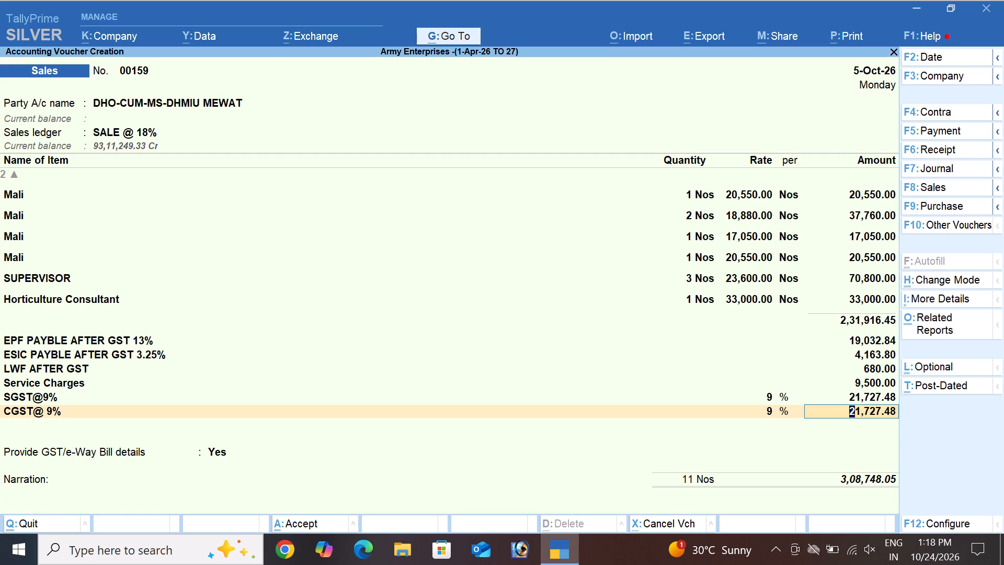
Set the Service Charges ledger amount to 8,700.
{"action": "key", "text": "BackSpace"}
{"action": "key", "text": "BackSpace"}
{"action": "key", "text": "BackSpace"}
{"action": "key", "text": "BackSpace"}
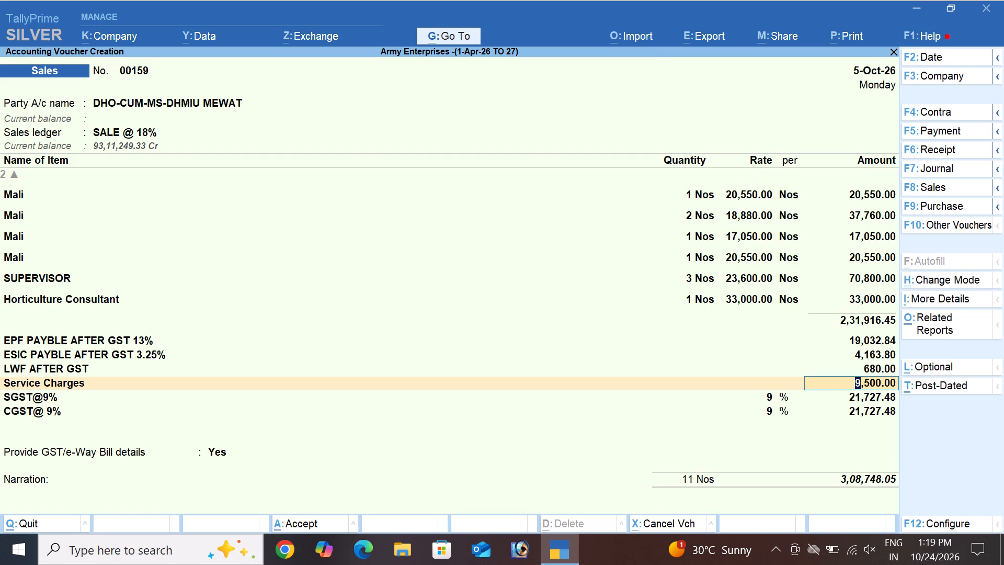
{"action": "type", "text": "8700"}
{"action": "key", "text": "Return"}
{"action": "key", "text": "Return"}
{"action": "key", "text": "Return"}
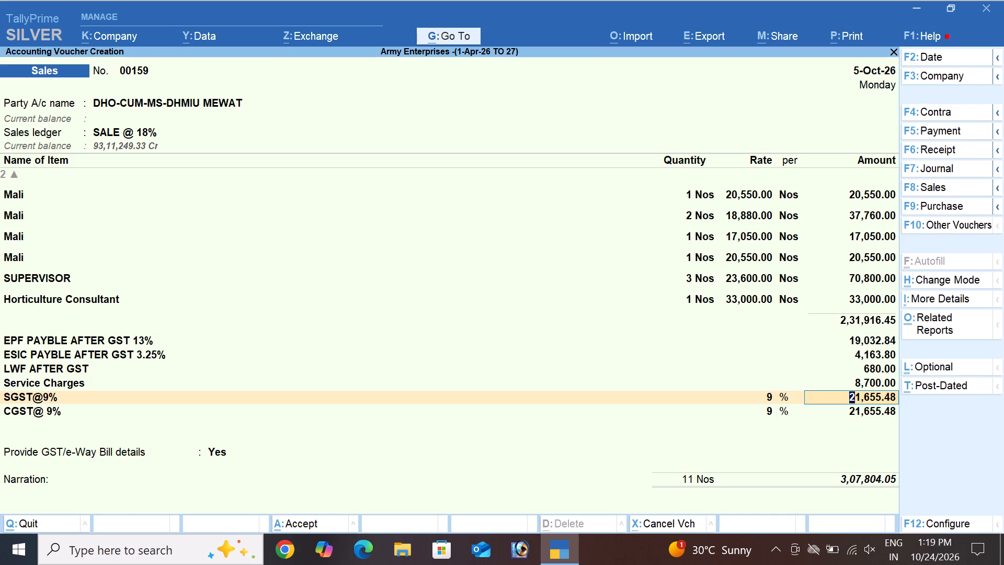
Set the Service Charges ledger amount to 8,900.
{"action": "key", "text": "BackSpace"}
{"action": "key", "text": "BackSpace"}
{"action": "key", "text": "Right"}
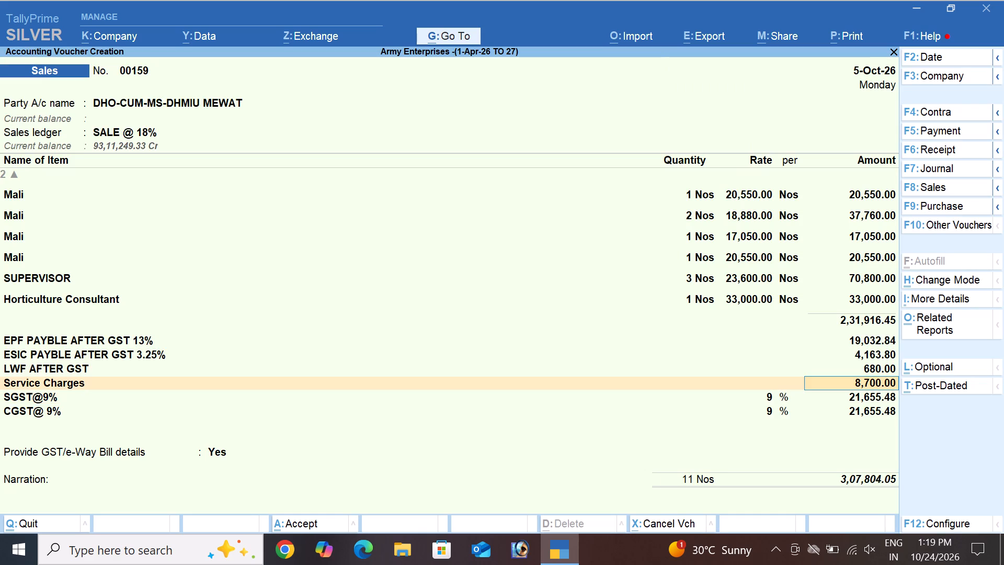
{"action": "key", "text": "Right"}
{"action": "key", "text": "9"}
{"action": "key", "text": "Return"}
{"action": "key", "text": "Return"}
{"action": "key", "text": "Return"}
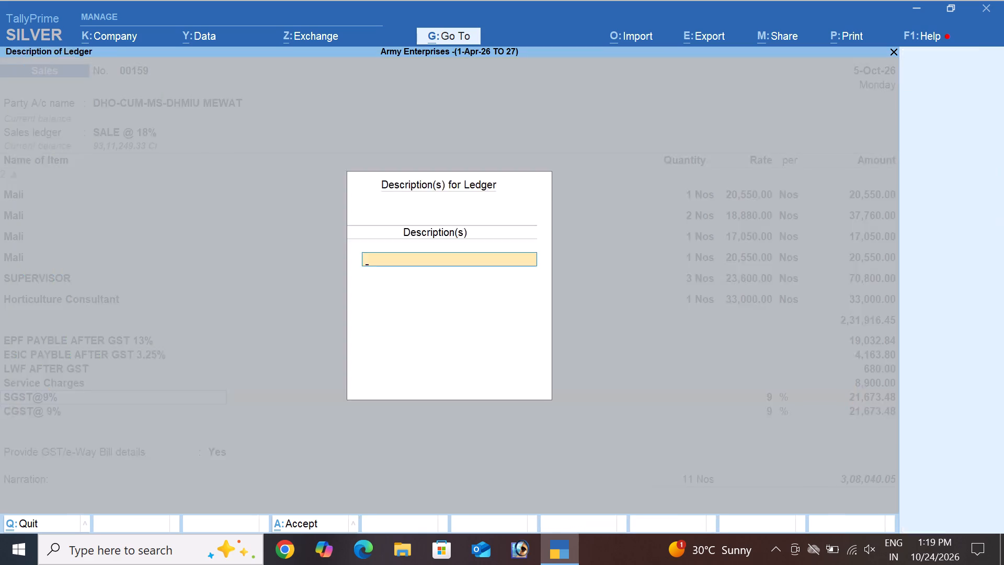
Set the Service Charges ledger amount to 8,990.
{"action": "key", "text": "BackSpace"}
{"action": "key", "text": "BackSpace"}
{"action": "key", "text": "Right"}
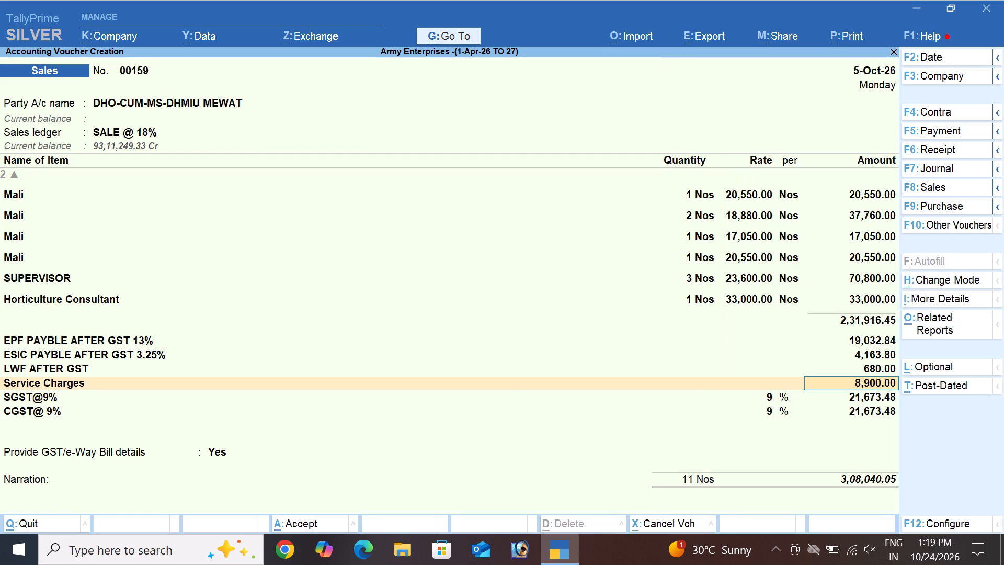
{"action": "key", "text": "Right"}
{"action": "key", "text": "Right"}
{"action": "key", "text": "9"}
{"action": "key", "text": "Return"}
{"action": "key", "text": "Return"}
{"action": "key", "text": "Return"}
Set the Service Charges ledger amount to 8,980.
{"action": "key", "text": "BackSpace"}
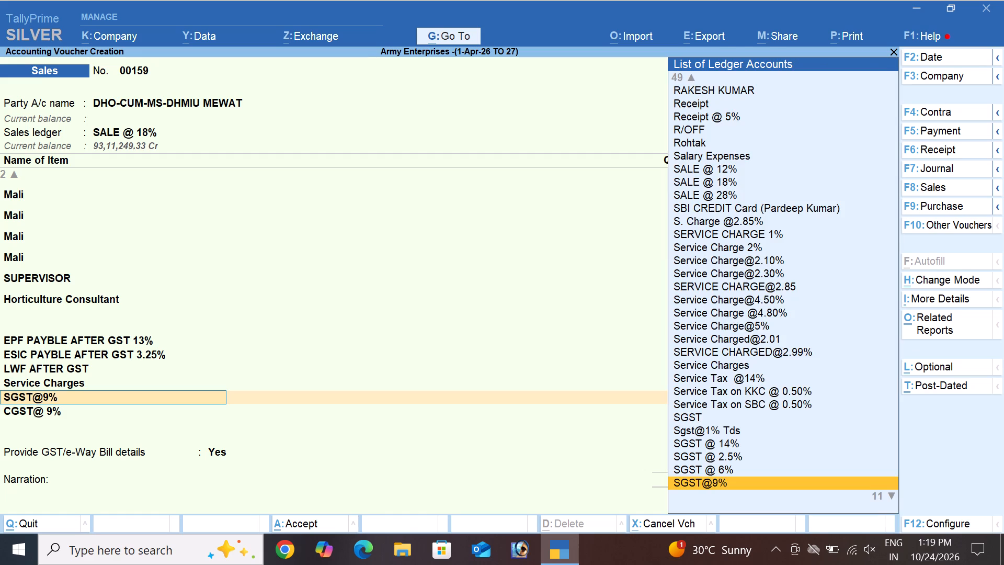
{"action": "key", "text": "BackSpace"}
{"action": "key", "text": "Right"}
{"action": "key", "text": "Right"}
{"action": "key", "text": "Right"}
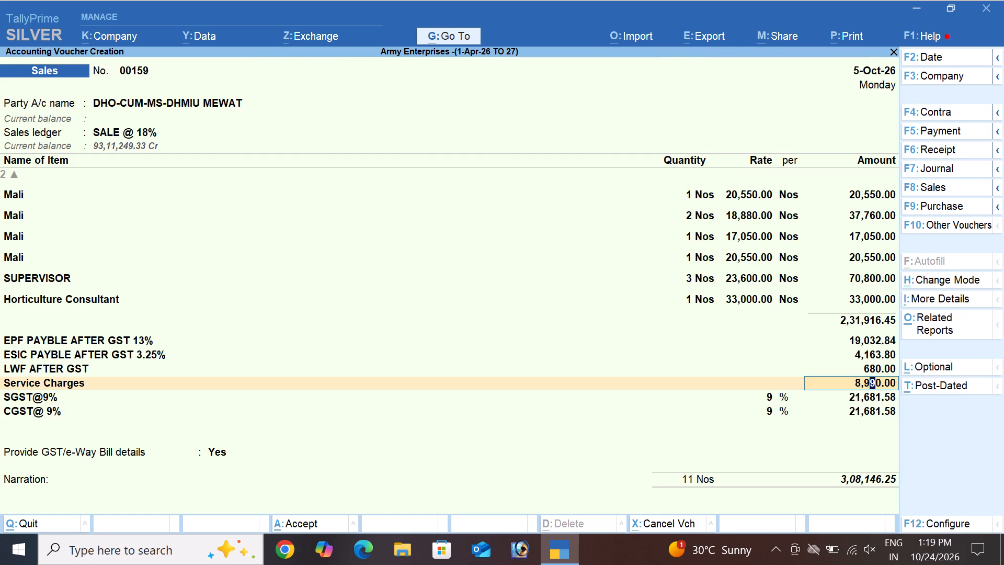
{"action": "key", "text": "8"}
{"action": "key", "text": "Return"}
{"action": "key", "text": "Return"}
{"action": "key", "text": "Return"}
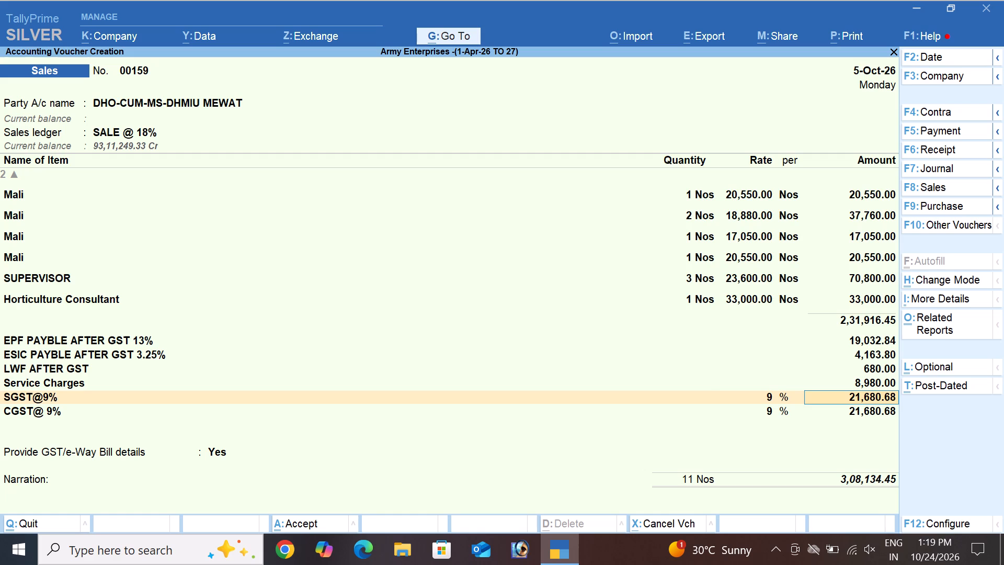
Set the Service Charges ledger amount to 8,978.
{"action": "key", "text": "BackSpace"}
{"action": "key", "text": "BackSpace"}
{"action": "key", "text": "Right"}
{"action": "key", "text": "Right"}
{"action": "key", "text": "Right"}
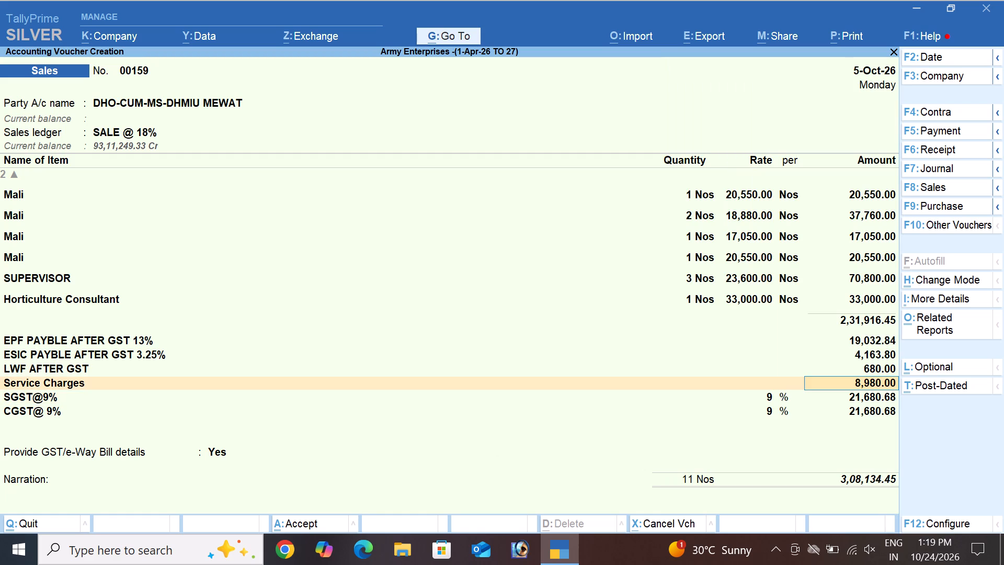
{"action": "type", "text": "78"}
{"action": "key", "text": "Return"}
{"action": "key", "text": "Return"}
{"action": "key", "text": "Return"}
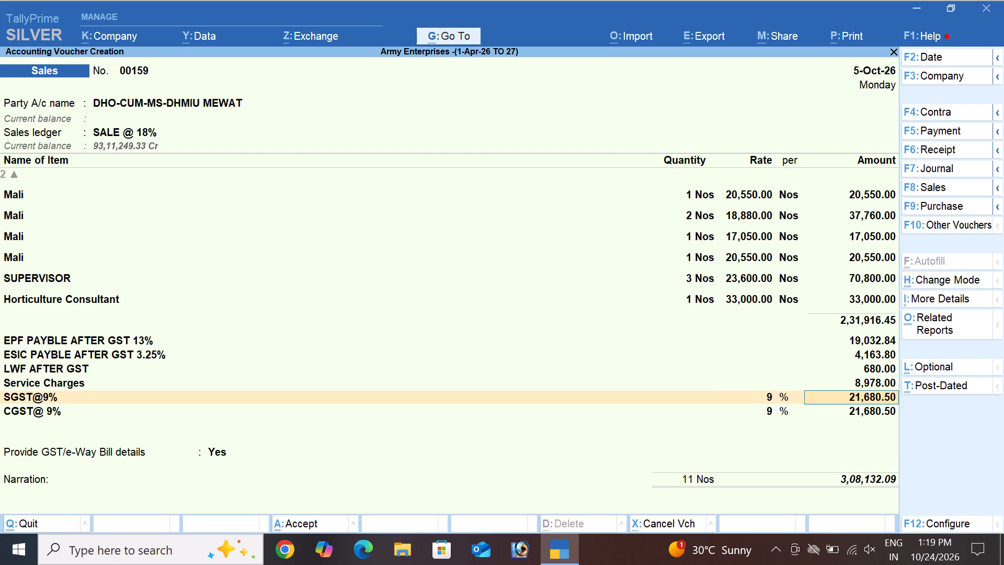
Set the Service Charges ledger amount to 8,976.
{"action": "key", "text": "BackSpace"}
{"action": "key", "text": "BackSpace"}
{"action": "key", "text": "Right"}
{"action": "key", "text": "Right"}
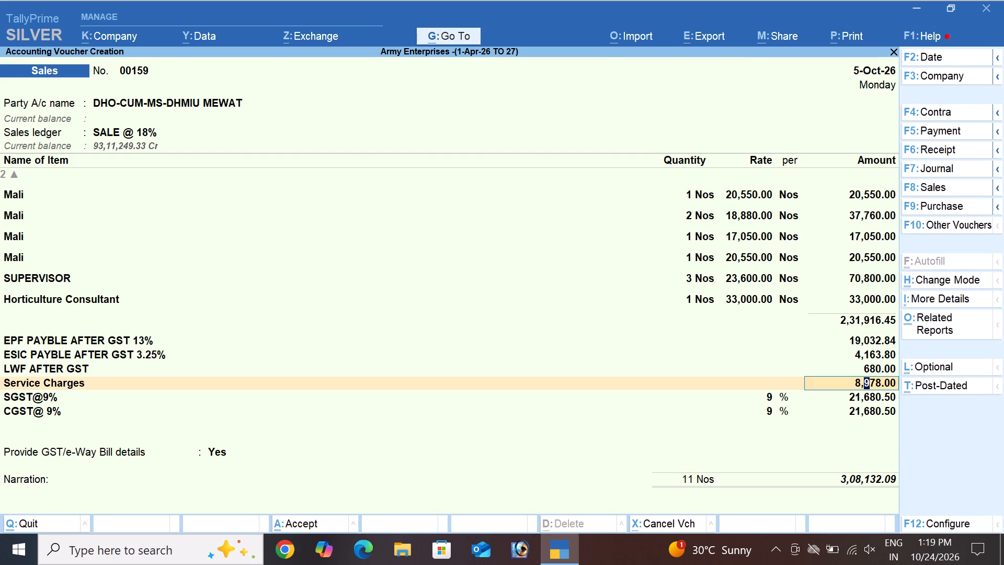
{"action": "key", "text": "Right"}
{"action": "key", "text": "Right"}
{"action": "key", "text": "6"}
{"action": "key", "text": "Return"}
{"action": "key", "text": "Return"}
{"action": "key", "text": "Return"}
{"action": "key", "text": "Return"}
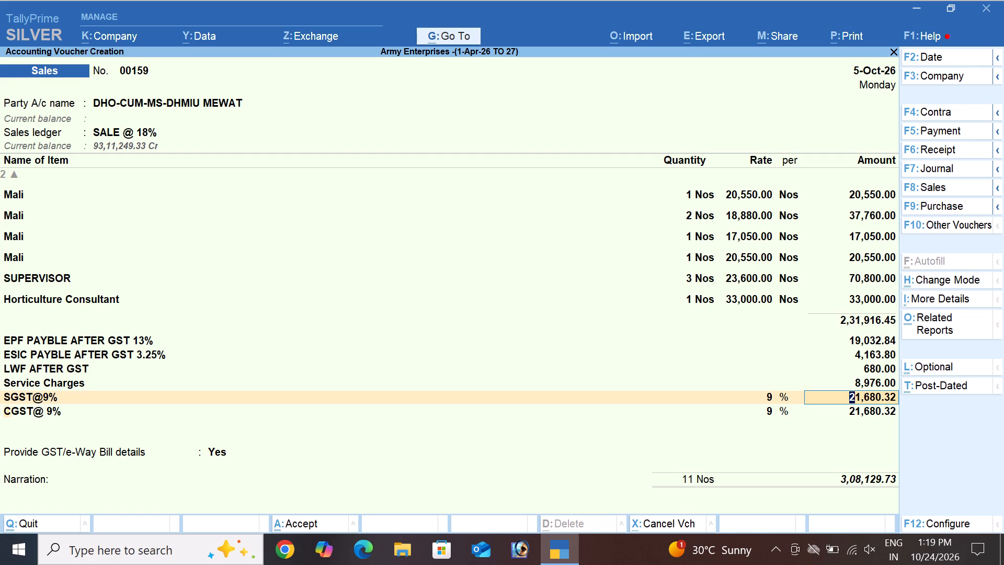
Add the R/OFF ledger below CGST@ 9% with amount 0.27.
{"action": "key", "text": "Return"}
{"action": "key", "text": "Return"}
{"action": "key", "text": "Return"}
{"action": "type", "text": "r/off"}
{"action": "key", "text": "Return"}
{"action": "key", "text": "Return"}
{"action": "key", "text": "Return"}
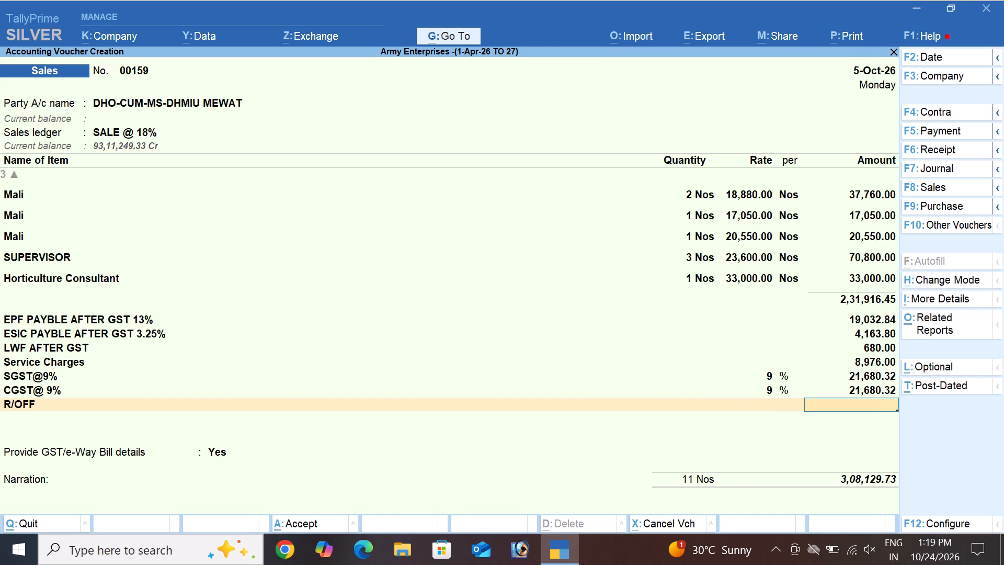
{"action": "key", "text": "period"}
{"action": "type", "text": "27"}
{"action": "key", "text": "Return"}
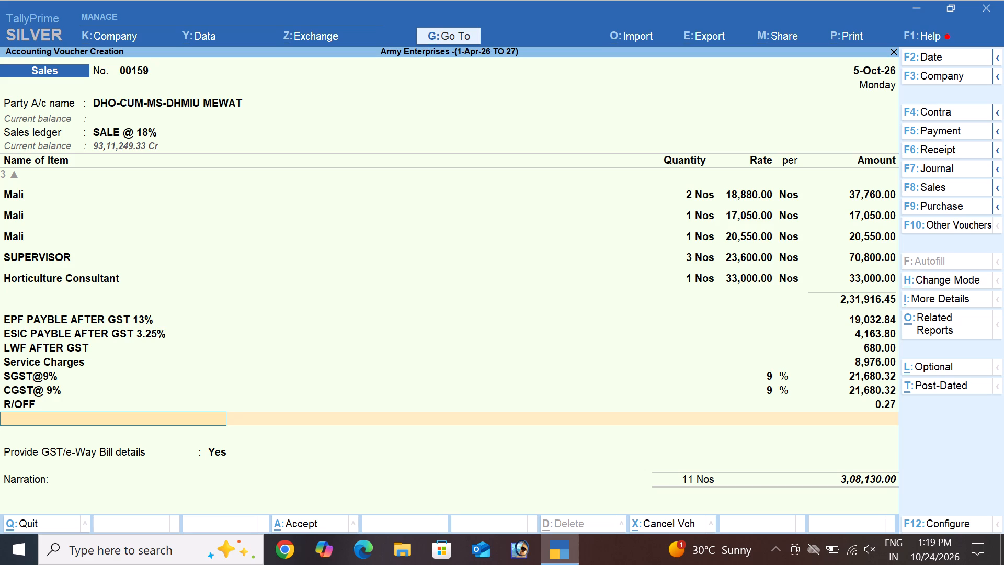
Finish the ledger list and set Provide GST/e-Way Bill details to No.
{"action": "key", "text": "Return"}
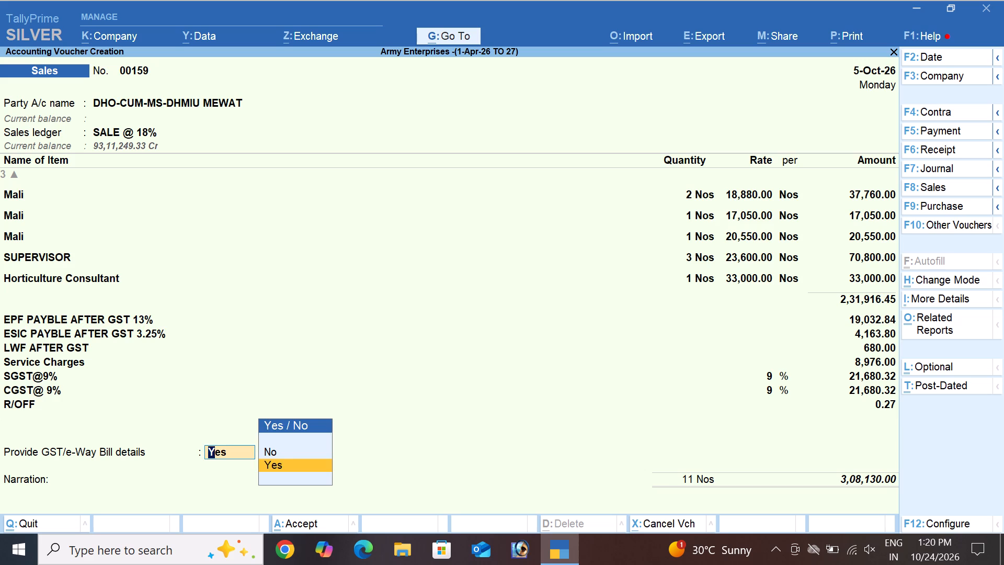
{"action": "left_click", "coordinate": [269, 454]}
{"action": "key", "text": "Return"}
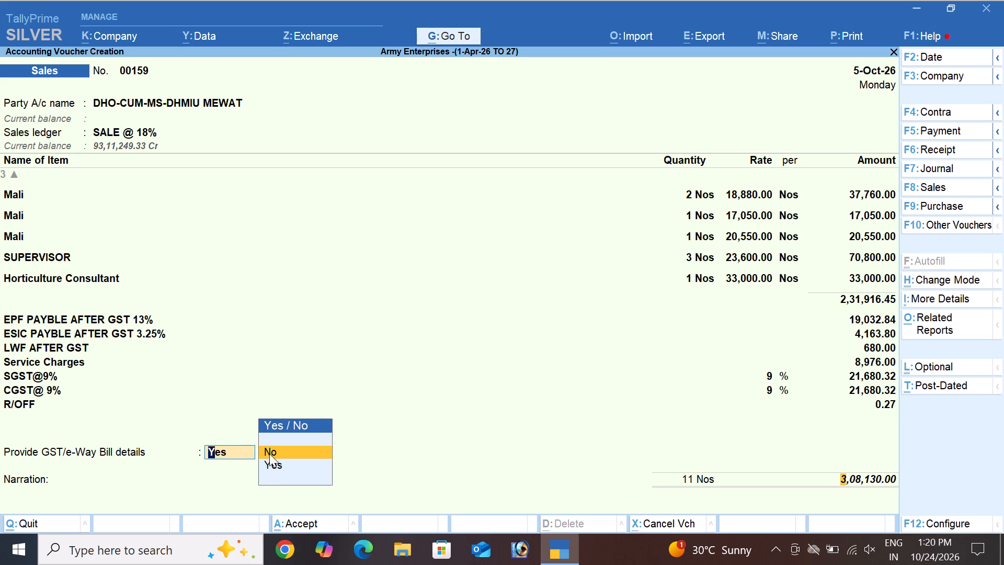
Accept the bill-wise details as New Ref 00159 for the full voucher amount.
{"action": "key", "text": "Return"}
{"action": "key", "text": "Return"}
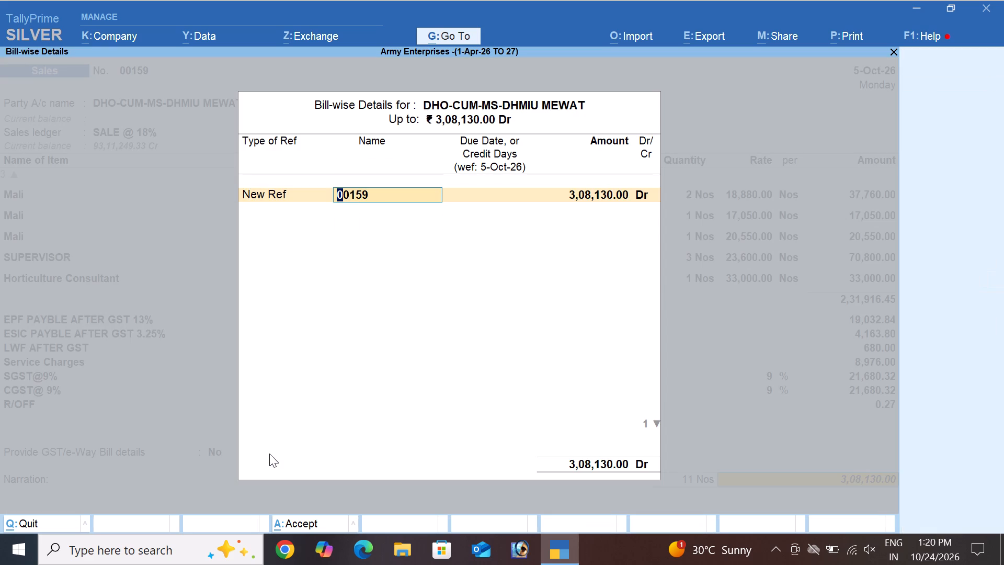
{"action": "key", "text": "Return"}
{"action": "key", "text": "Return"}
{"action": "key", "text": "Return"}
{"action": "key", "text": "Return"}
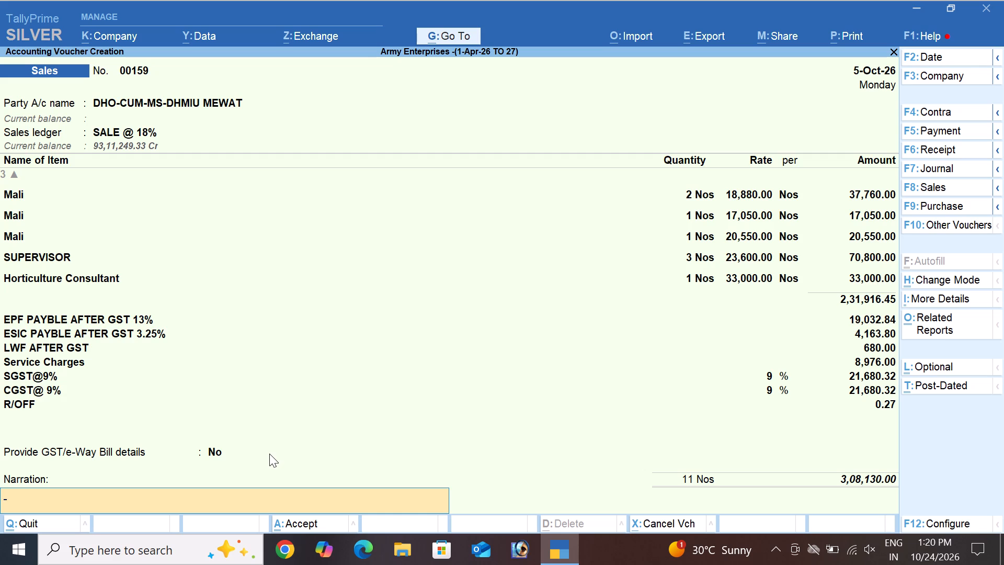
Enter the narration "aug month bill" and save the voucher, accepting the default e-Way Bill response.
{"action": "type", "text": "aug month bill pa"}
{"action": "key", "text": "BackSpace"}
{"action": "key", "text": "BackSpace"}
{"action": "key", "text": "Return"}
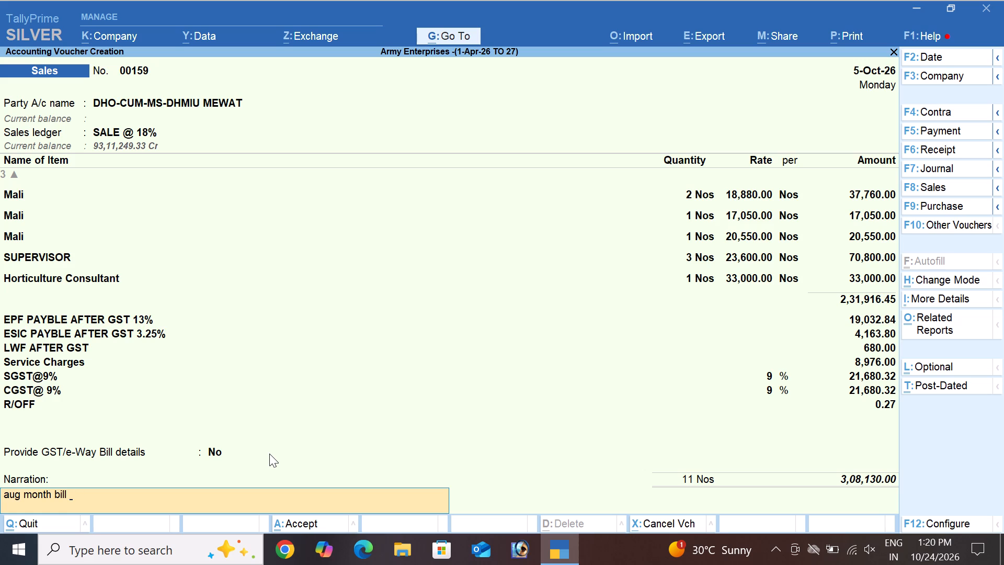
{"action": "key", "text": "Return"}
{"action": "key", "text": "Return"}
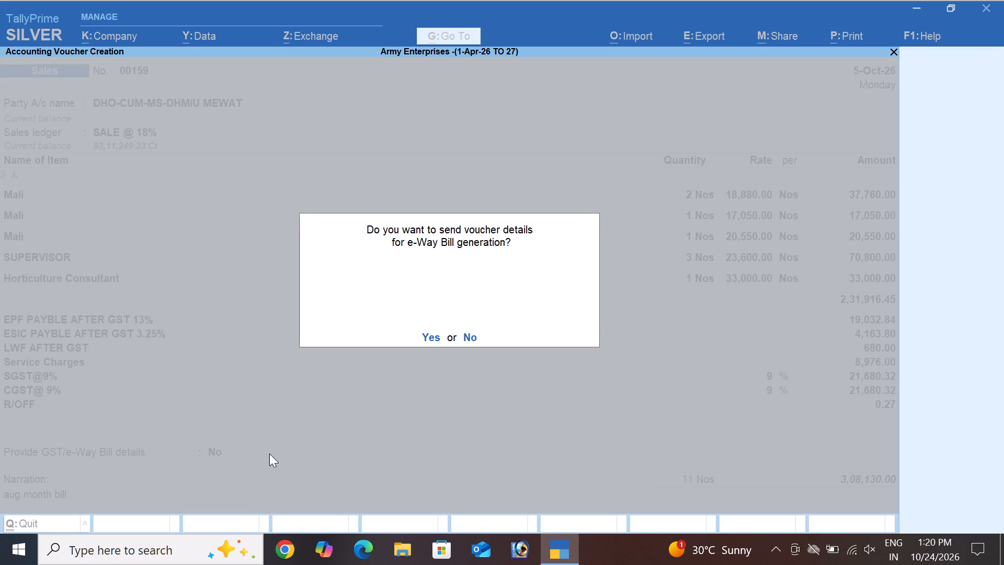
{"action": "key", "text": "Return"}
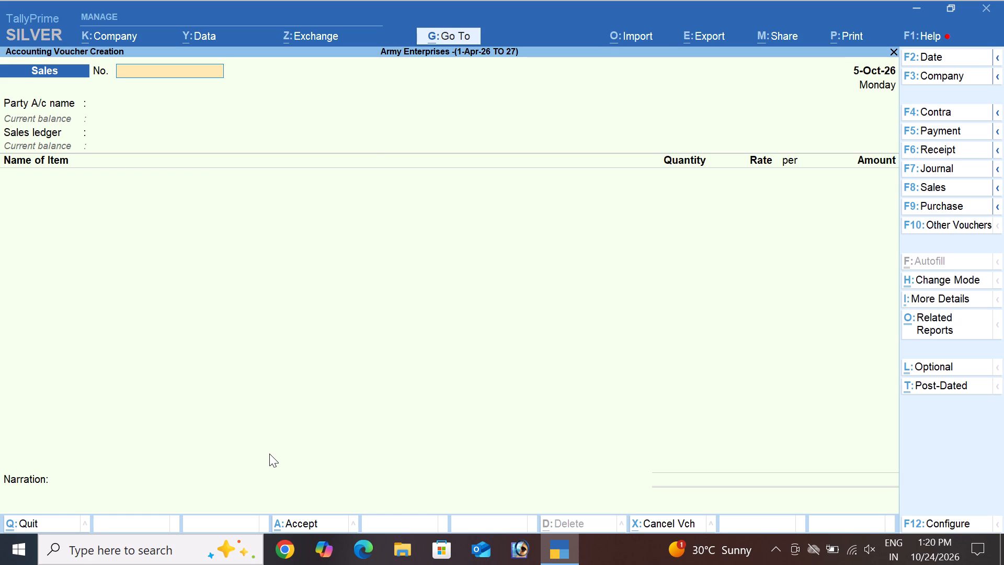
Number the new sales voucher 00160 and date it 6-Oct-26.
{"action": "type", "text": "16"}
{"action": "key", "text": "BackSpace"}
{"action": "key", "text": "BackSpace"}
{"action": "type", "text": "00160"}
{"action": "key", "text": "F2"}
{"action": "key", "text": "Return"}
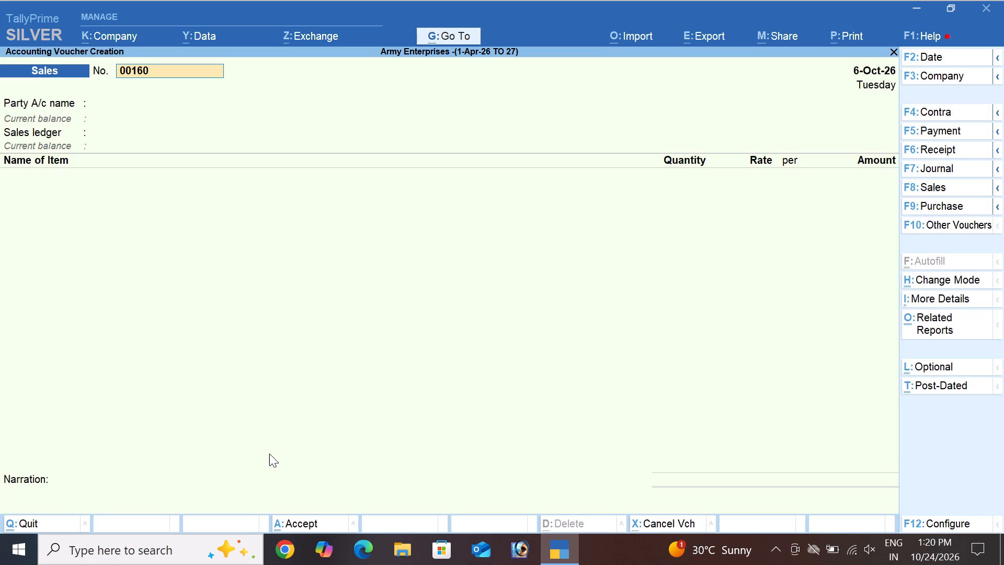
Select DHO-CUM-MS-DHMIU NARNAUL as the party account for voucher 00160.
{"action": "key", "text": "Return"}
{"action": "type", "text": "narn"}
{"action": "key", "text": "Down"}
{"action": "key", "text": "Down"}
{"action": "key", "text": "Down"}
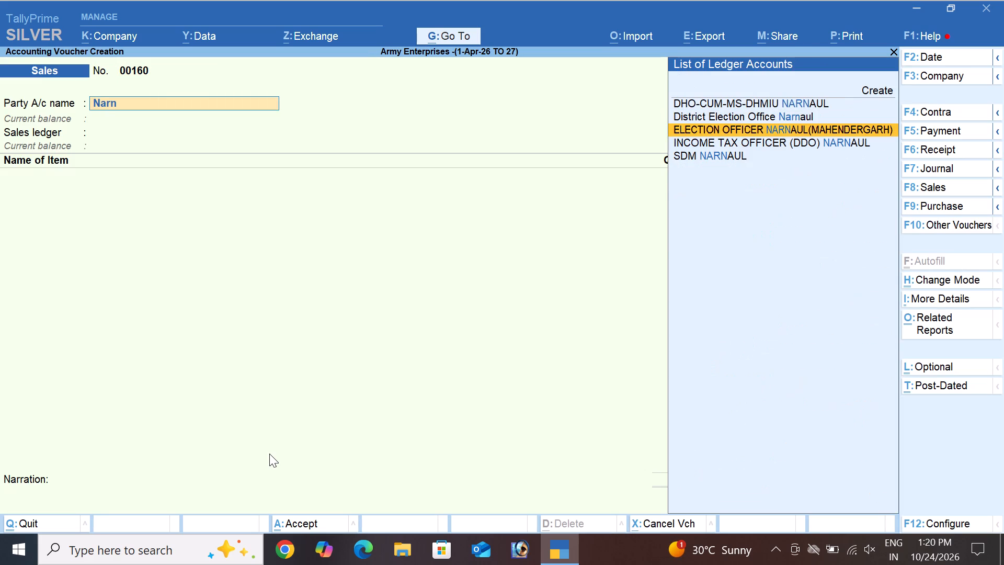
{"action": "key", "text": "space"}
{"action": "key", "text": "Down"}
{"action": "key", "text": "Return"}
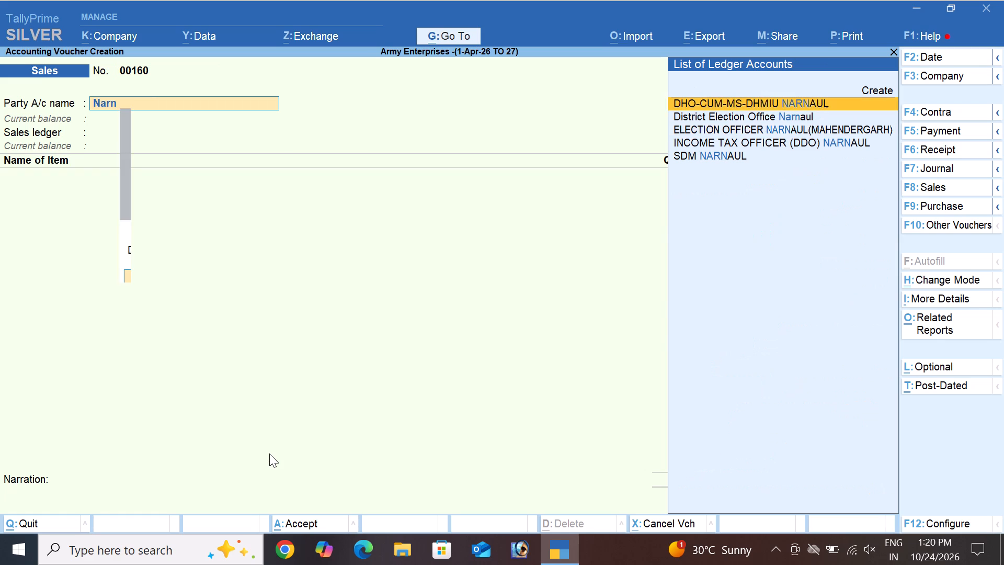
Leave the dispatch details blank and accept the party's default buyer details with Haryana as the state.
{"action": "key", "text": "Return"}
{"action": "key", "text": "Return"}
{"action": "key", "text": "Return"}
{"action": "key", "text": "Return"}
{"action": "key", "text": "Return"}
{"action": "key", "text": "Return"}
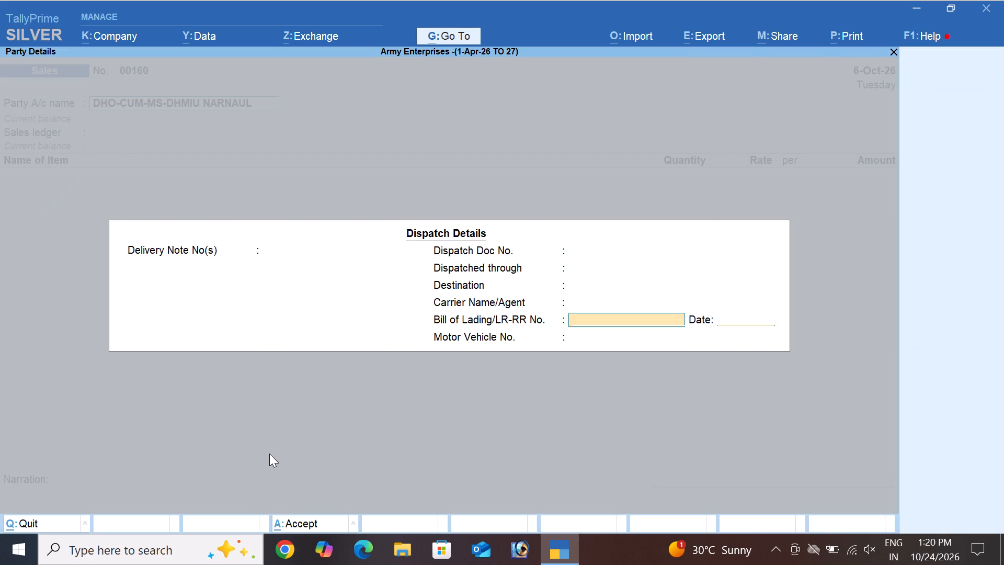
{"action": "key", "text": "Return"}
{"action": "key", "text": "Return"}
{"action": "key", "text": "Return"}
{"action": "key", "text": "Return"}
{"action": "key", "text": "Return"}
{"action": "key", "text": "Return"}
{"action": "key", "text": "Return"}
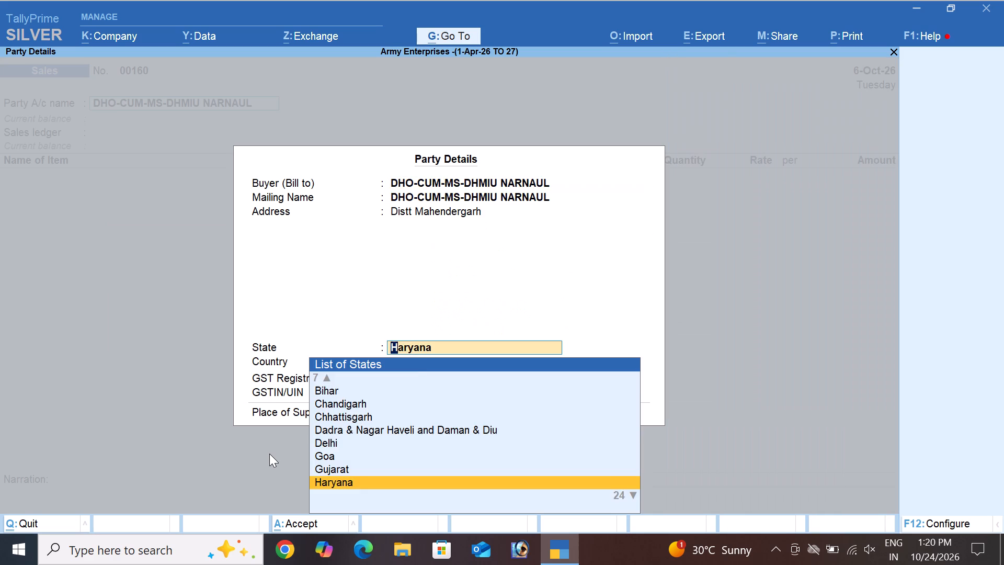
{"action": "key", "text": "Return"}
{"action": "key", "text": "Return"}
{"action": "key", "text": "Return"}
Choose SALE @ 28% as the sales ledger for voucher 00160.
{"action": "key", "text": "Down"}
{"action": "key", "text": "Down"}
{"action": "key", "text": "Down"}
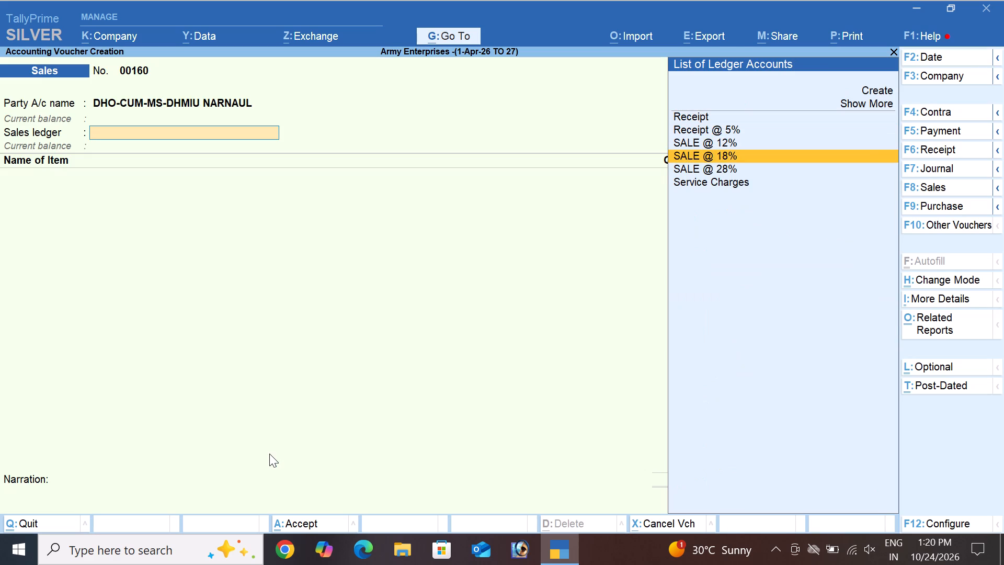
{"action": "key", "text": "Down"}
{"action": "key", "text": "Return"}
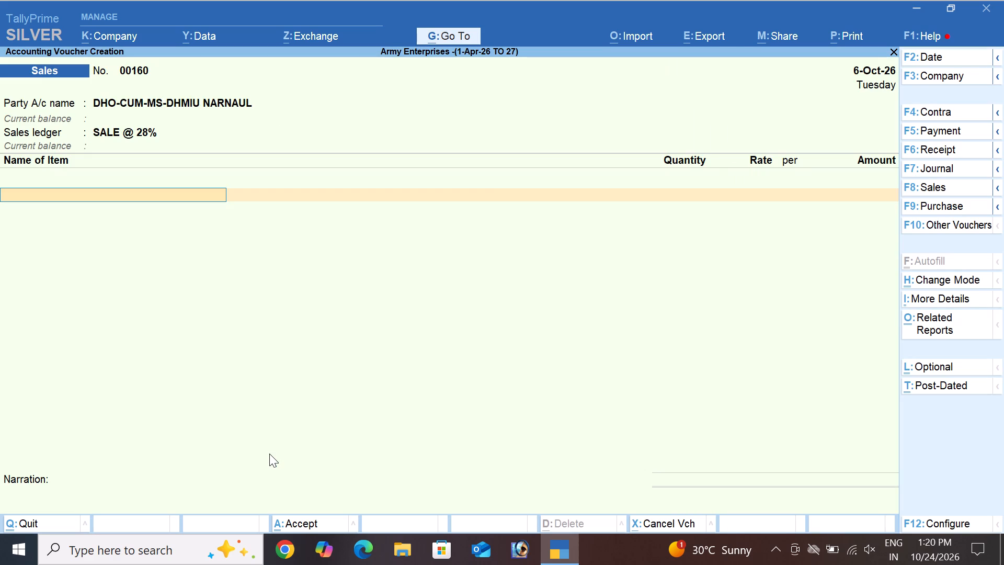
Add a Peon item line with quantity 1 Nos at a rate of 17,050.
{"action": "type", "text": "peon"}
{"action": "key", "text": "Return"}
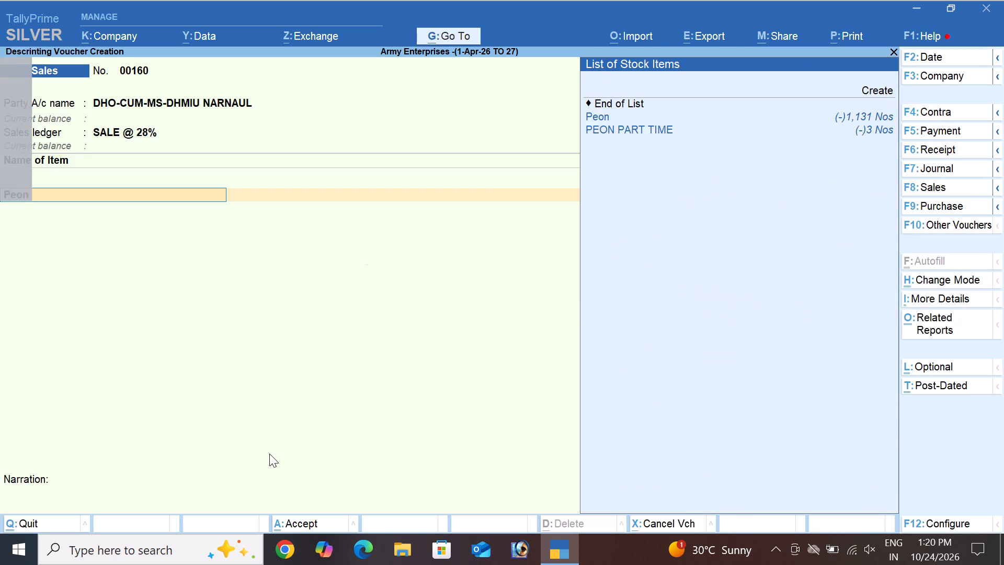
{"action": "key", "text": "Return"}
{"action": "key", "text": "1"}
{"action": "key", "text": "Return"}
{"action": "key", "text": "Return"}
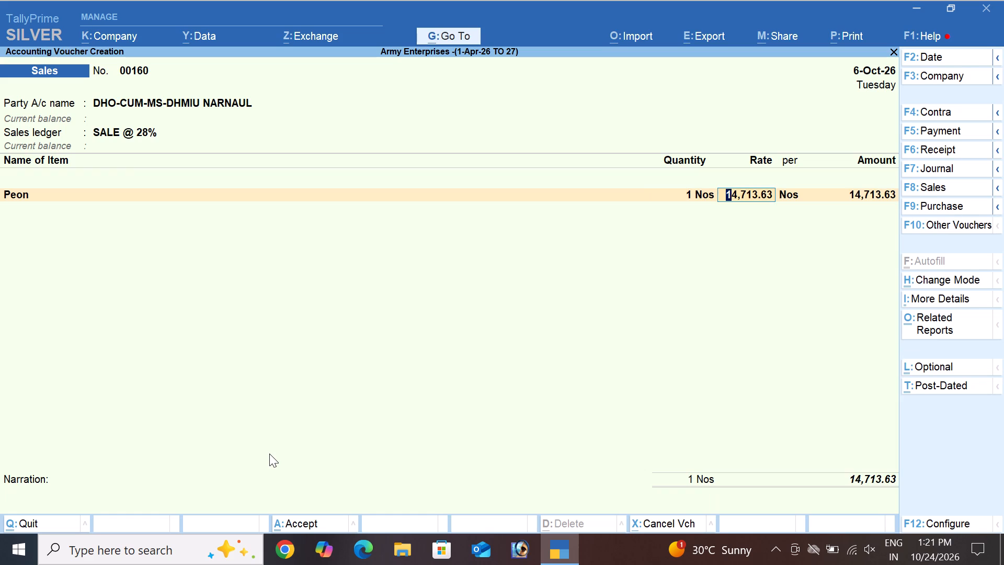
{"action": "type", "text": "17050"}
{"action": "key", "text": "Return"}
{"action": "key", "text": "Return"}
{"action": "key", "text": "Return"}
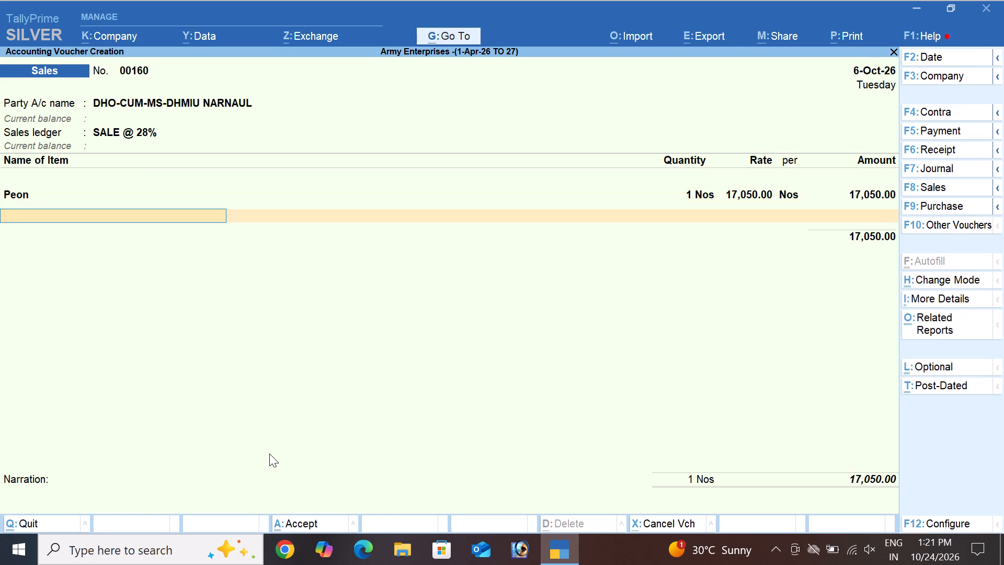
Add a Clerk item line with quantity 1 Nos at a rate of 25,000.
{"action": "type", "text": "clerk"}
{"action": "key", "text": "Down"}
{"action": "key", "text": "Return"}
{"action": "key", "text": "Return"}
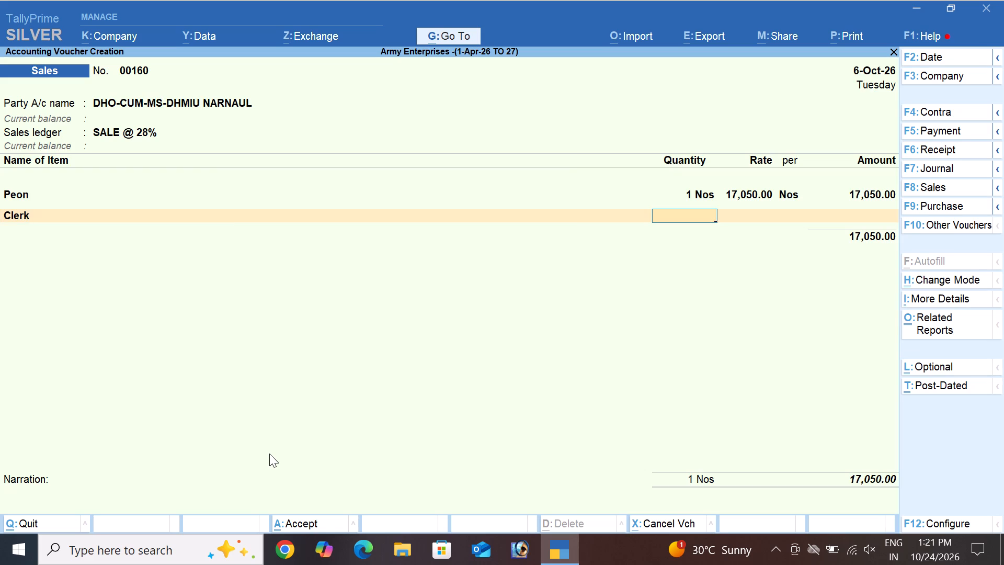
{"action": "key", "text": "1"}
{"action": "key", "text": "Return"}
{"action": "key", "text": "Return"}
{"action": "type", "text": "25000"}
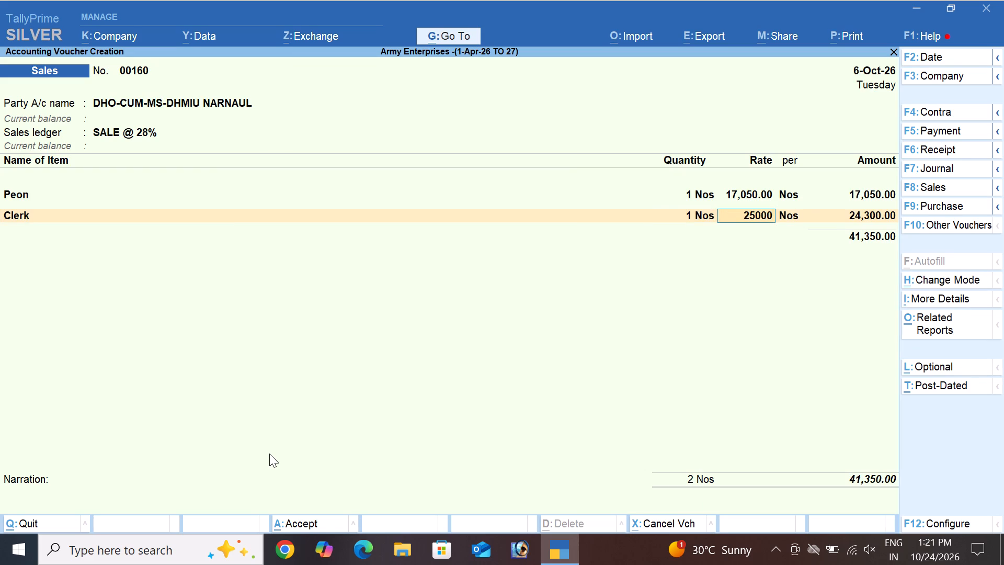
{"action": "key", "text": "Return"}
{"action": "key", "text": "Return"}
{"action": "key", "text": "Return"}
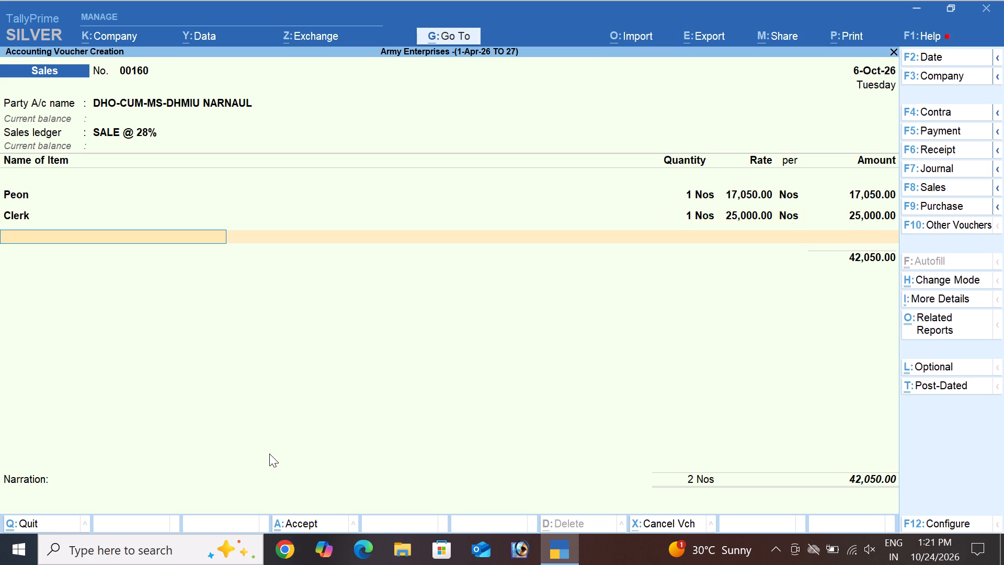
Add a second Clerk item line with quantity 1 Nos at a rate of 22,900.
{"action": "type", "text": "clerk"}
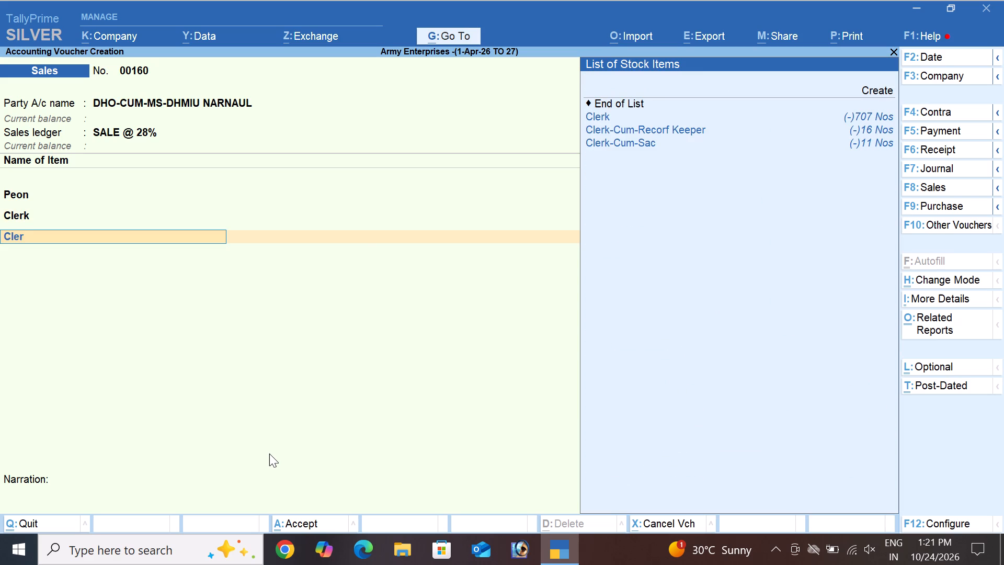
{"action": "key", "text": "Down"}
{"action": "key", "text": "Return"}
{"action": "key", "text": "Return"}
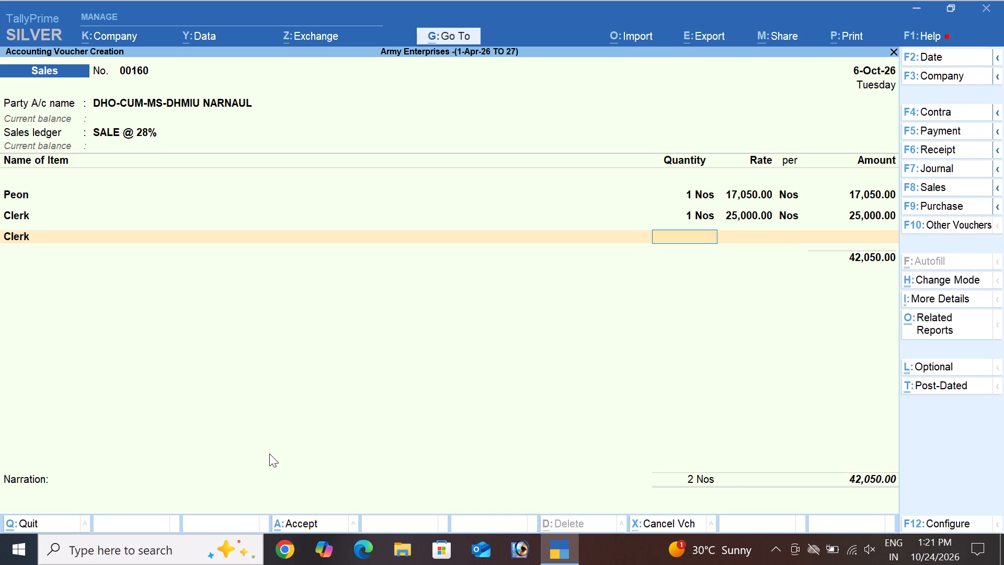
{"action": "key", "text": "1"}
{"action": "key", "text": "Return"}
{"action": "key", "text": "Return"}
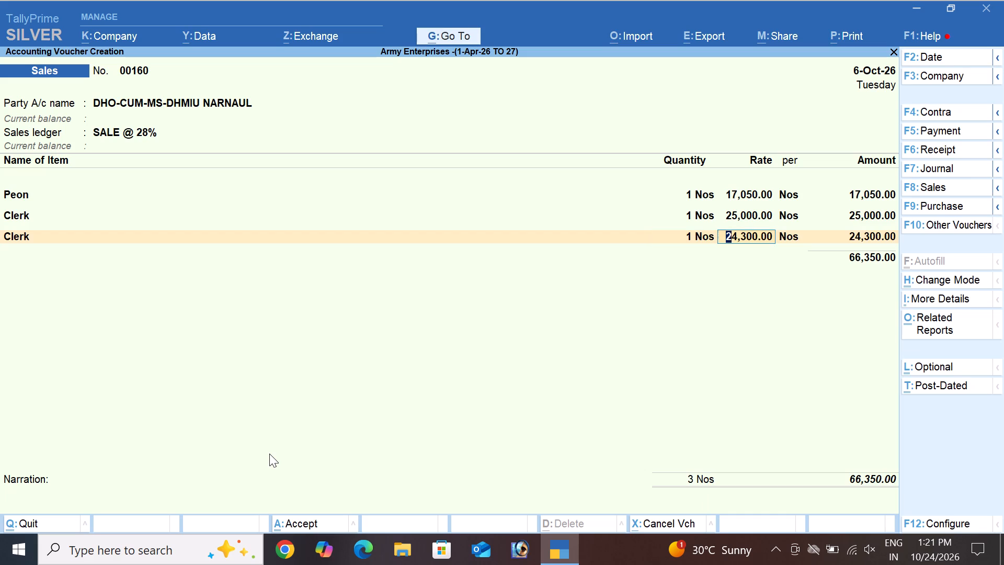
{"action": "type", "text": "22900"}
{"action": "key", "text": "Return"}
{"action": "key", "text": "Return"}
{"action": "key", "text": "Return"}
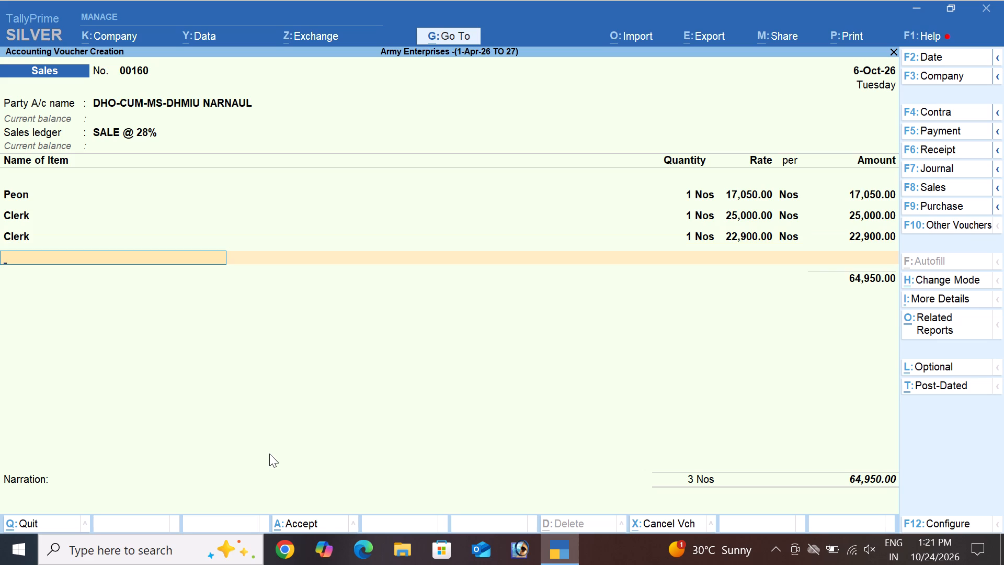
Add a DATA ENTRY OPERATOR (DEO) item line with quantity 1 Nos at a rate of 25,000.
{"action": "type", "text": "data"}
{"action": "key", "text": "Return"}
{"action": "key", "text": "Return"}
{"action": "key", "text": "1"}
{"action": "key", "text": "Return"}
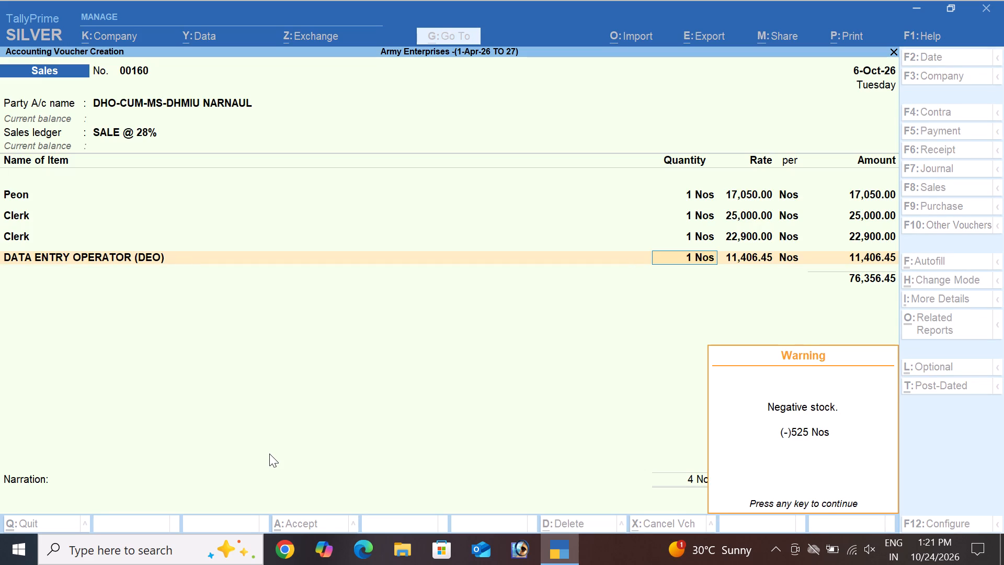
{"action": "key", "text": "Return"}
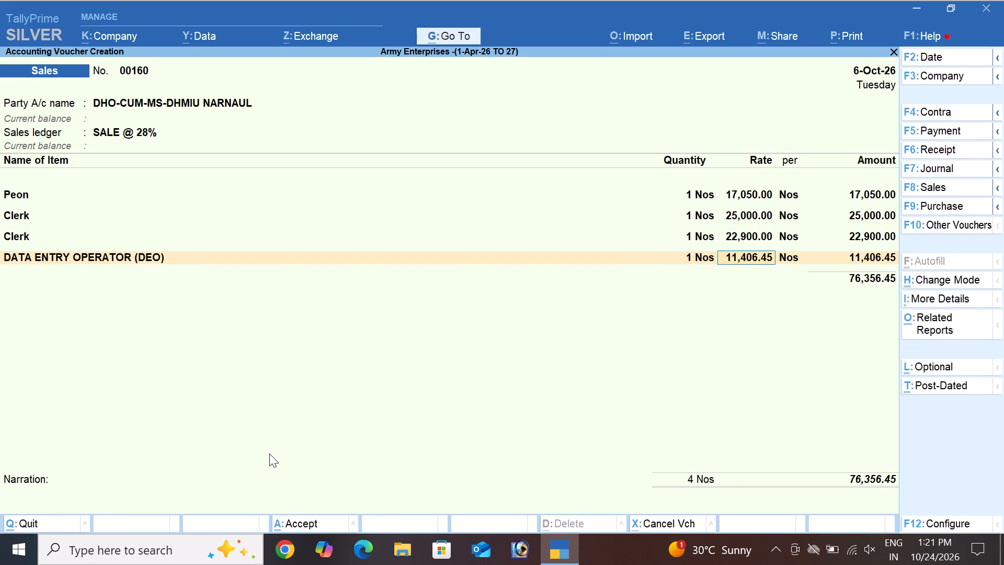
{"action": "type", "text": "25000"}
{"action": "key", "text": "Return"}
{"action": "key", "text": "Return"}
{"action": "key", "text": "Return"}
Add a Mali item line with quantity 3 Nos at a rate of 17,050.
{"action": "type", "text": "mali"}
{"action": "key", "text": "Return"}
{"action": "key", "text": "Return"}
{"action": "key", "text": "1"}
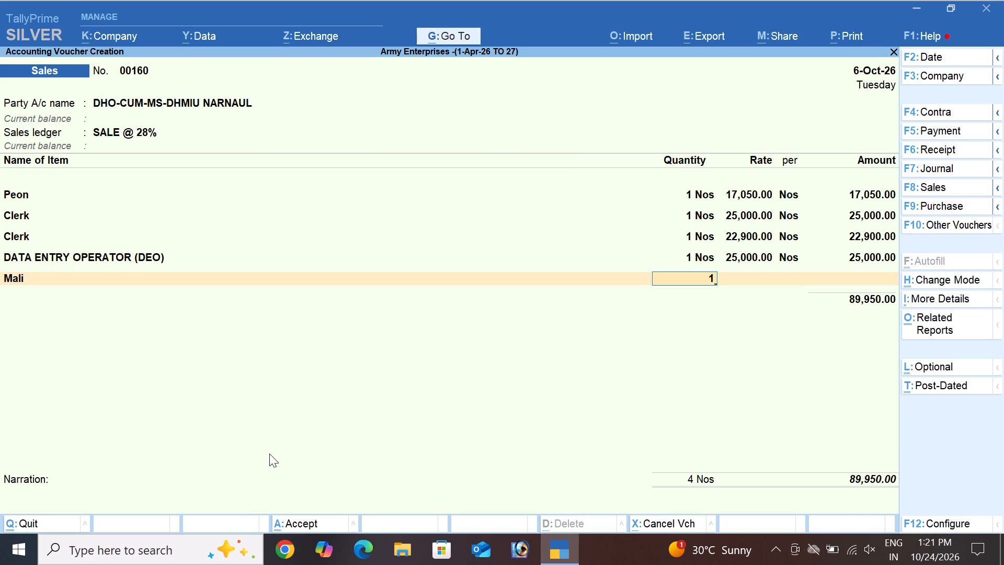
{"action": "key", "text": "BackSpace"}
{"action": "key", "text": "3"}
{"action": "key", "text": "Return"}
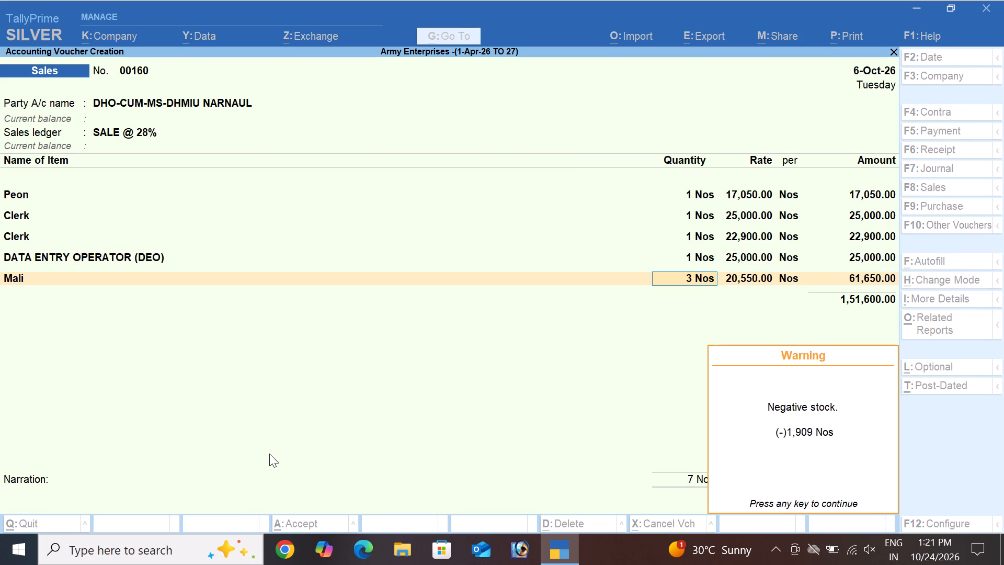
{"action": "key", "text": "Return"}
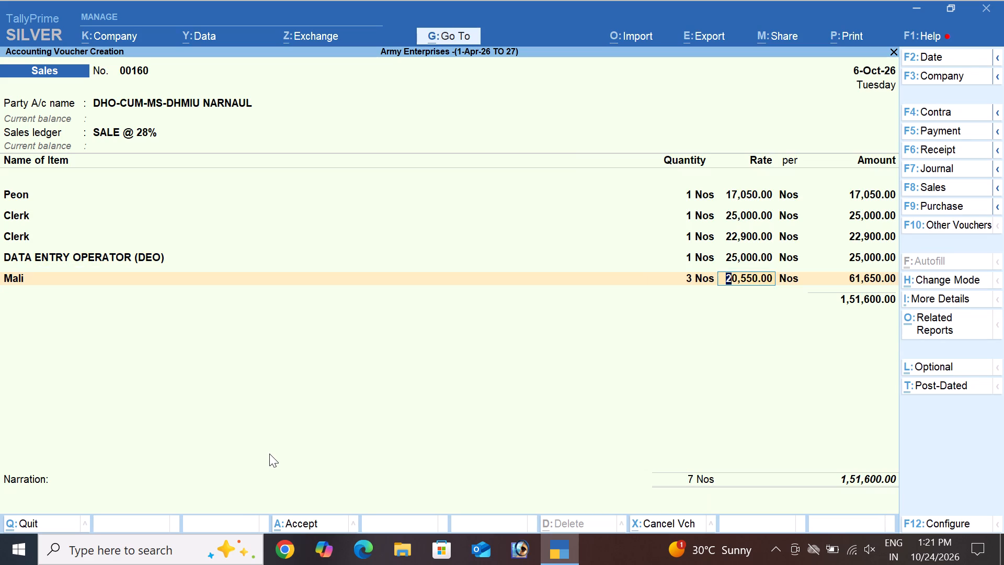
{"action": "type", "text": "170"}
{"action": "type", "text": "50"}
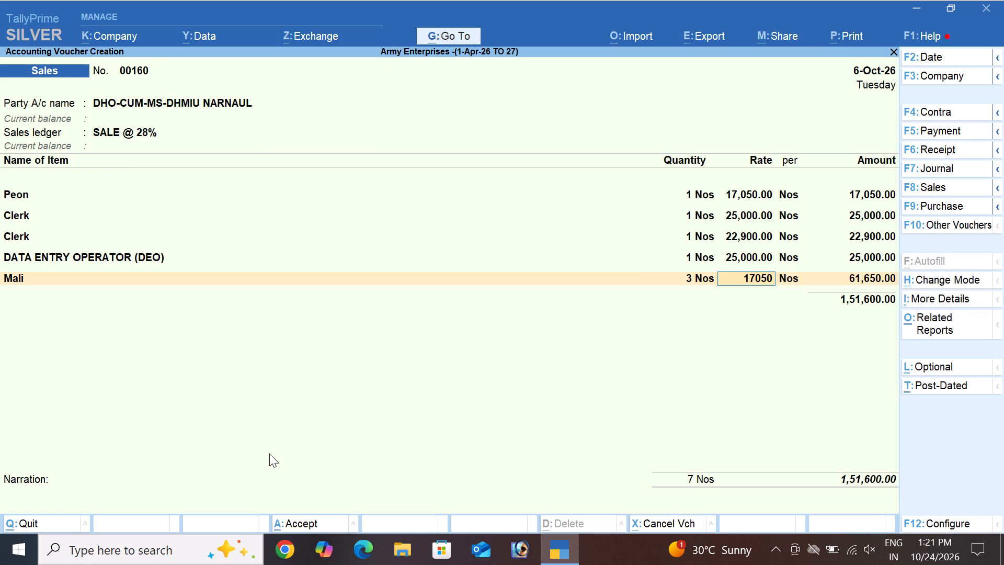
{"action": "key", "text": "Return"}
{"action": "key", "text": "Return"}
{"action": "key", "text": "Return"}
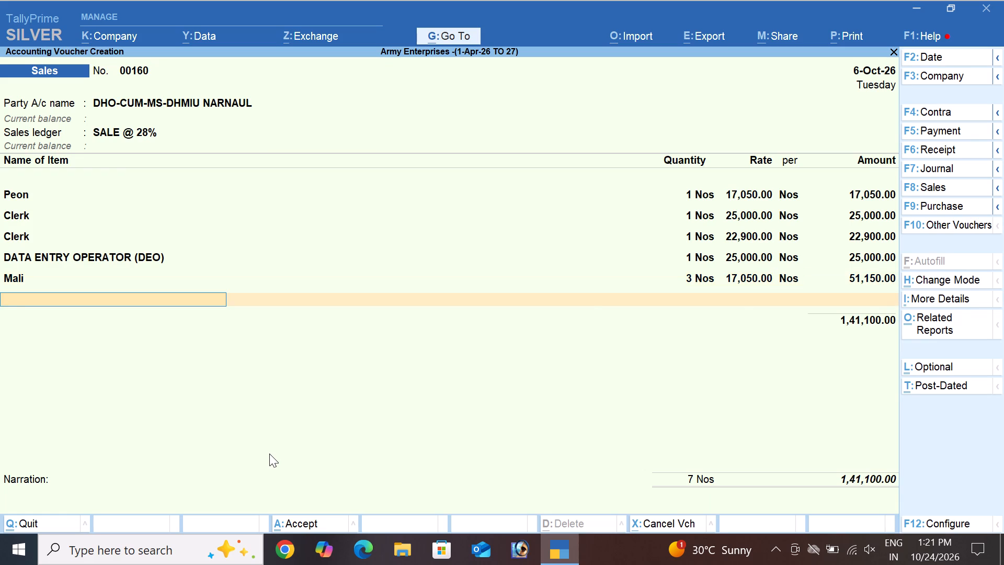
Add a second Mali item line with quantity 1 Nos, accepting the suggested rate of 20,550.
{"action": "type", "text": "mali"}
{"action": "key", "text": "Return"}
{"action": "key", "text": "Return"}
{"action": "key", "text": "1"}
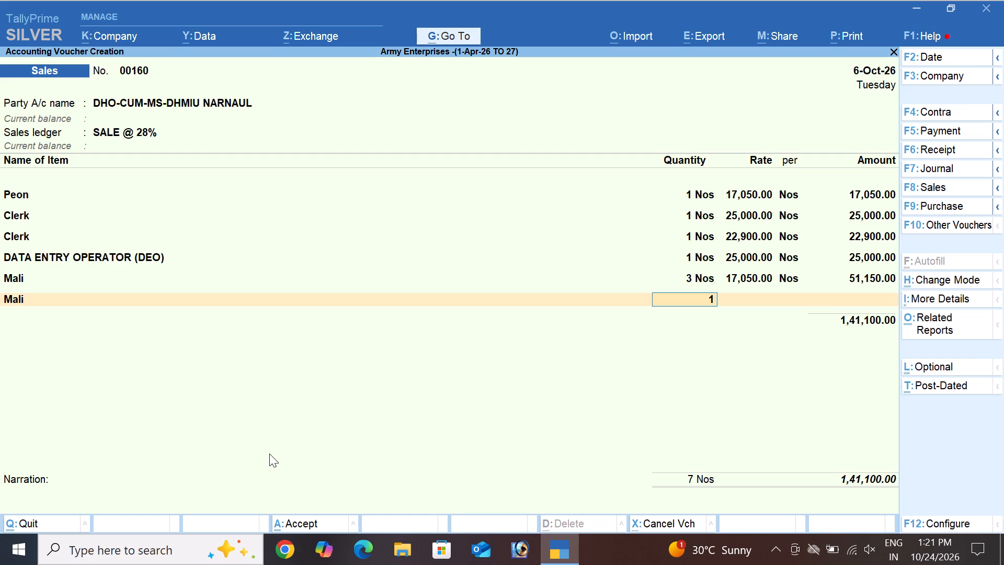
{"action": "key", "text": "Return"}
{"action": "key", "text": "Return"}
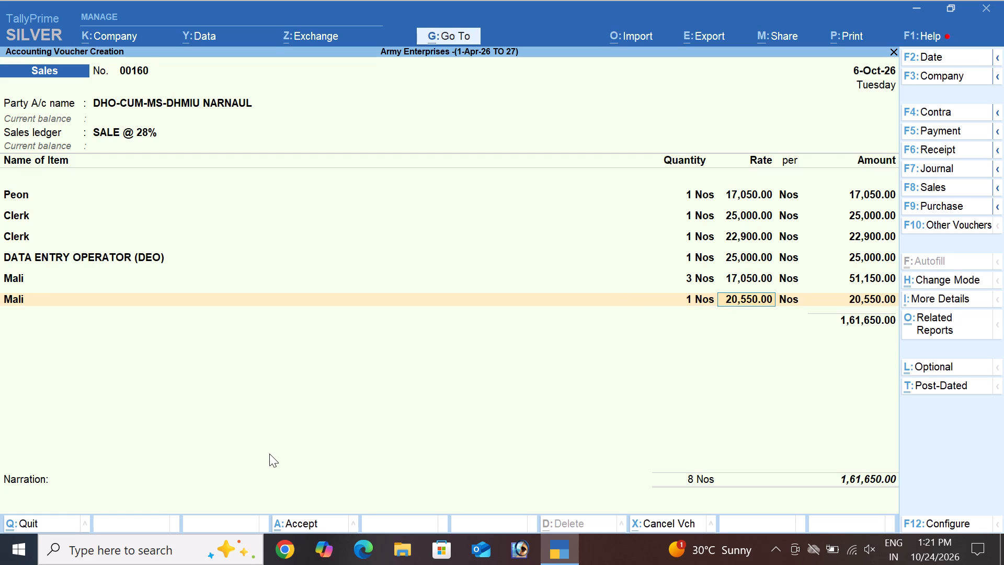
{"action": "key", "text": "Return"}
{"action": "key", "text": "Return"}
{"action": "key", "text": "Return"}
Add a third Mali item line with quantity 1 Nos at a rate of 18,880.
{"action": "type", "text": "mali"}
{"action": "key", "text": "Return"}
{"action": "key", "text": "Return"}
{"action": "key", "text": "1"}
{"action": "key", "text": "Return"}
{"action": "key", "text": "Return"}
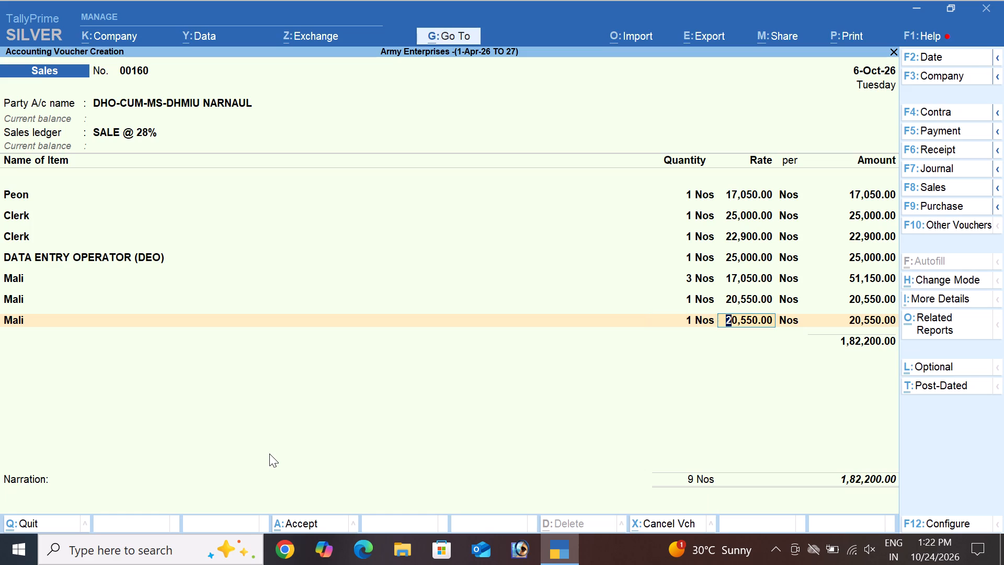
{"action": "type", "text": "18880"}
{"action": "key", "text": "Return"}
{"action": "key", "text": "Return"}
{"action": "key", "text": "Return"}
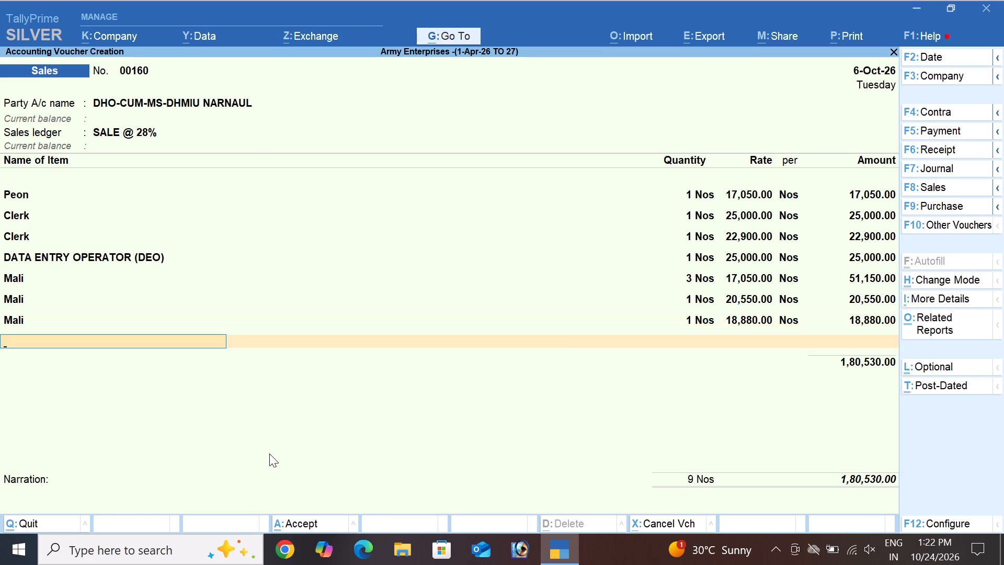
Choose SUPERVISOR as the next stock item, with 1 as its item description.
{"action": "type", "text": "super"}
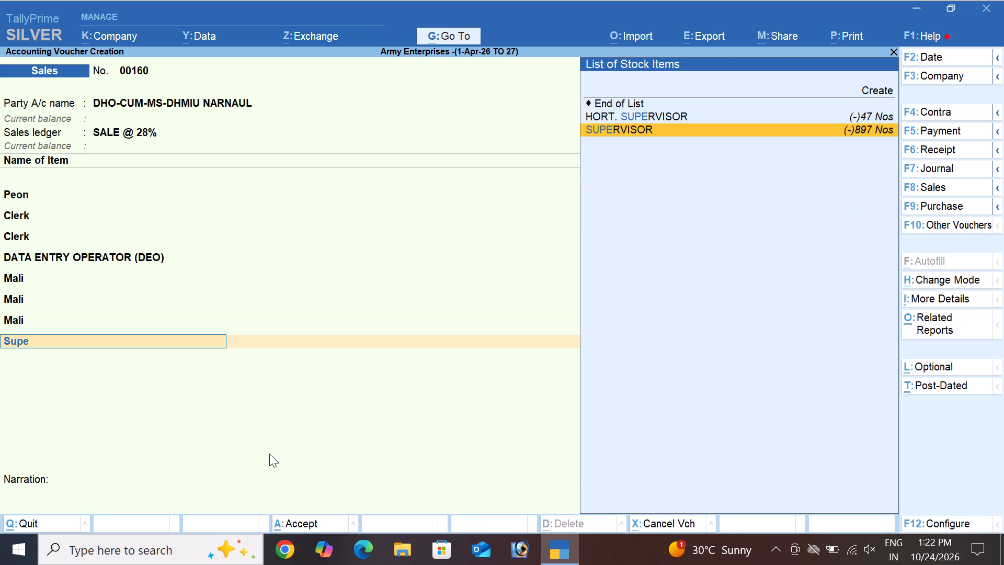
{"action": "key", "text": "Down"}
{"action": "key", "text": "Return"}
{"action": "key", "text": "1"}
{"action": "key", "text": "Return"}
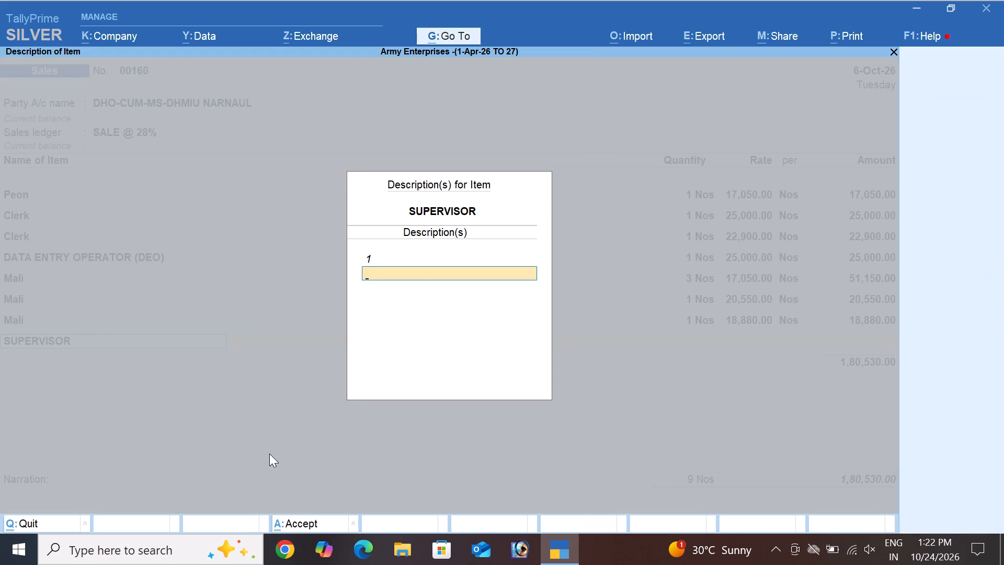
{"action": "key", "text": "BackSpace"}
{"action": "key", "text": "BackSpace"}
{"action": "key", "text": "Return"}
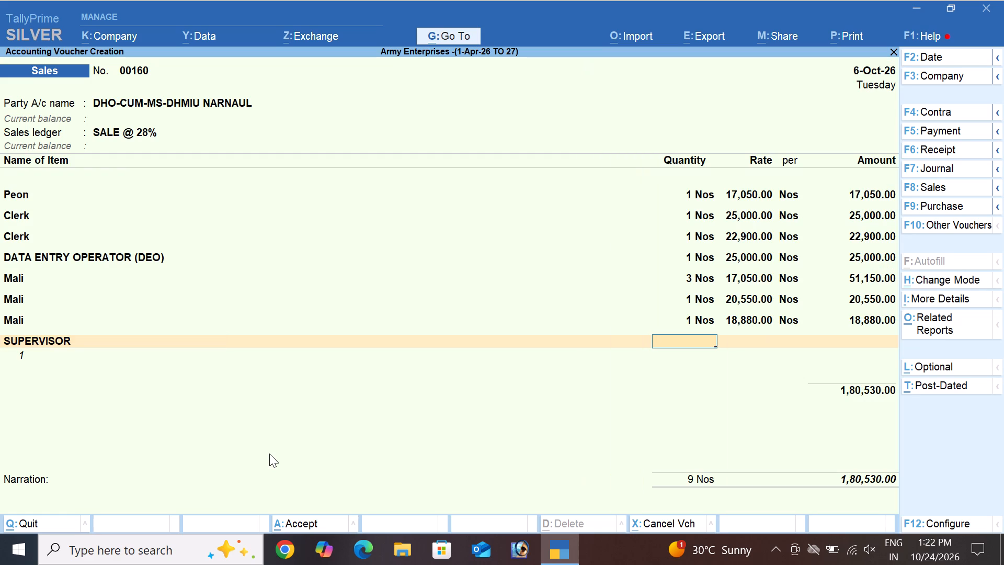
{"action": "key", "text": "BackSpace"}
{"action": "type", "text": "super"}
{"action": "key", "text": "Return"}
{"action": "key", "text": "Return"}
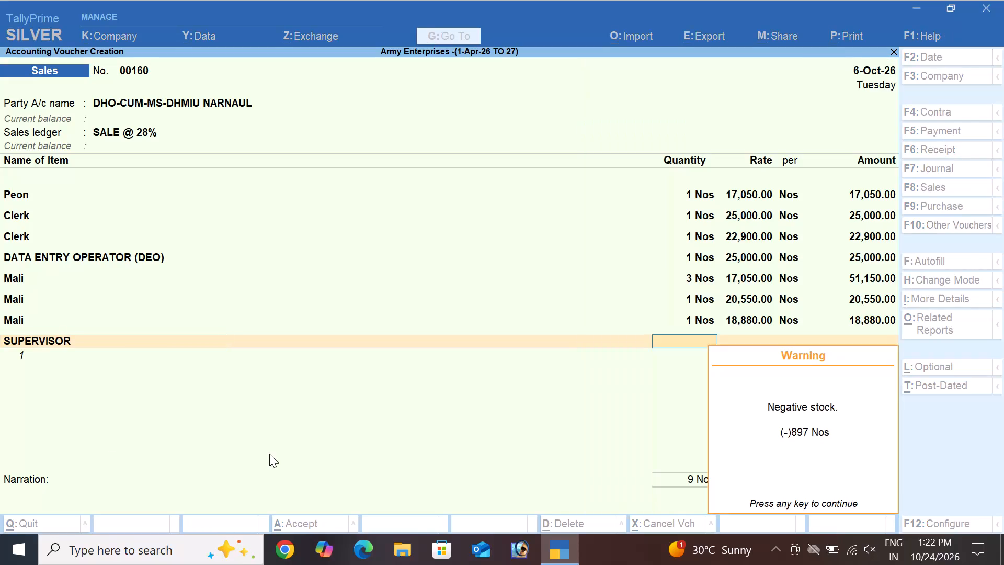
Set the SUPERVISOR line to quantity 1 Nos at a rate of 22,900 and end the item list.
{"action": "key", "text": "BackSpace"}
{"action": "key", "text": "BackSpace"}
{"action": "key", "text": "1"}
{"action": "key", "text": "Return"}
{"action": "key", "text": "Return"}
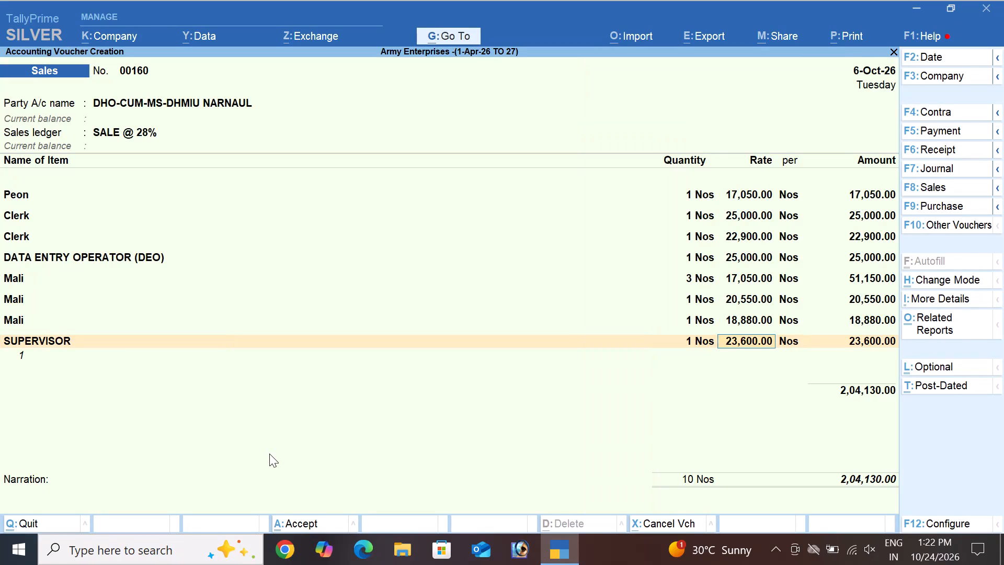
{"action": "type", "text": "22900"}
{"action": "key", "text": "Return"}
{"action": "key", "text": "Return"}
{"action": "key", "text": "Return"}
{"action": "key", "text": "Return"}
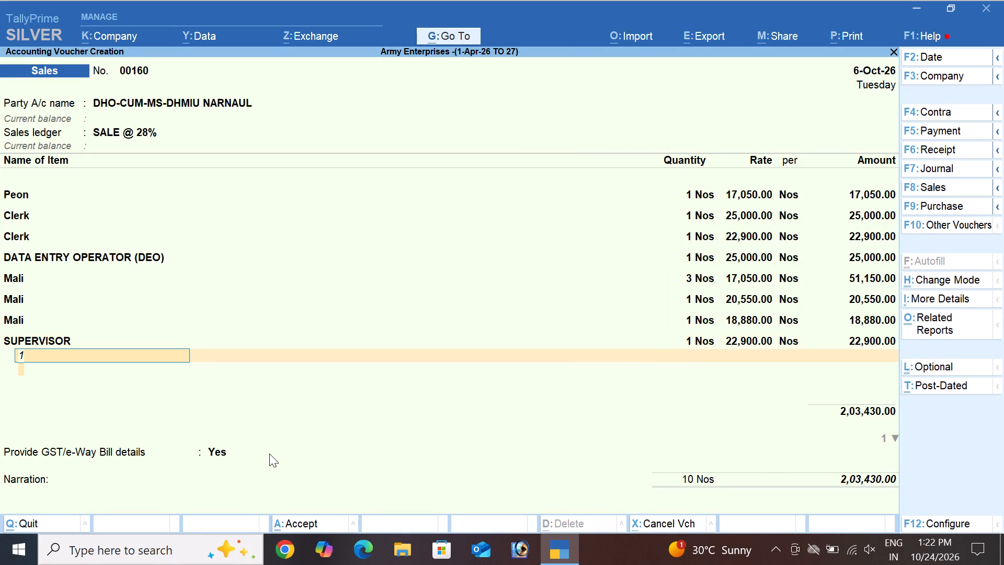
{"action": "key", "text": "Return"}
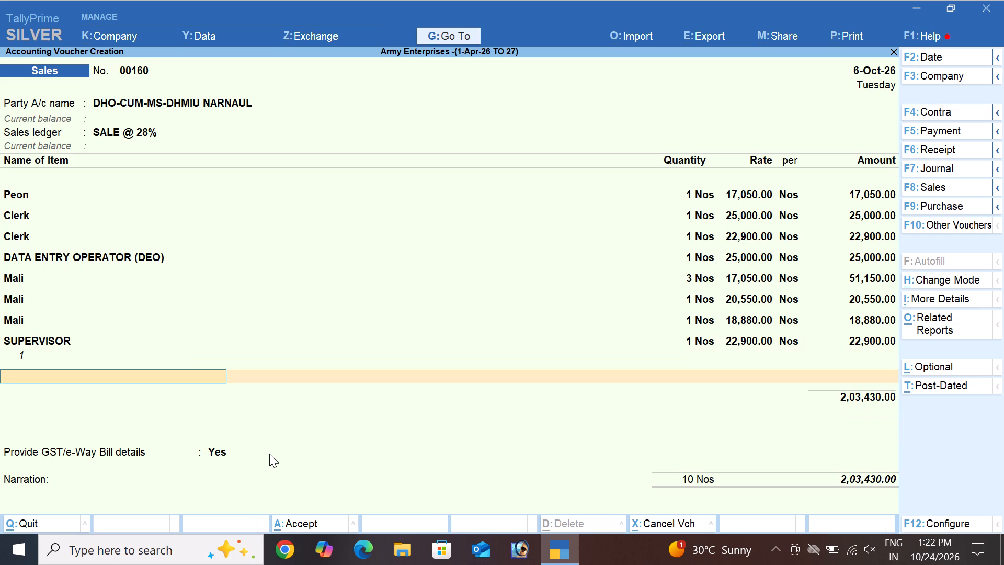
{"action": "key", "text": "Return"}
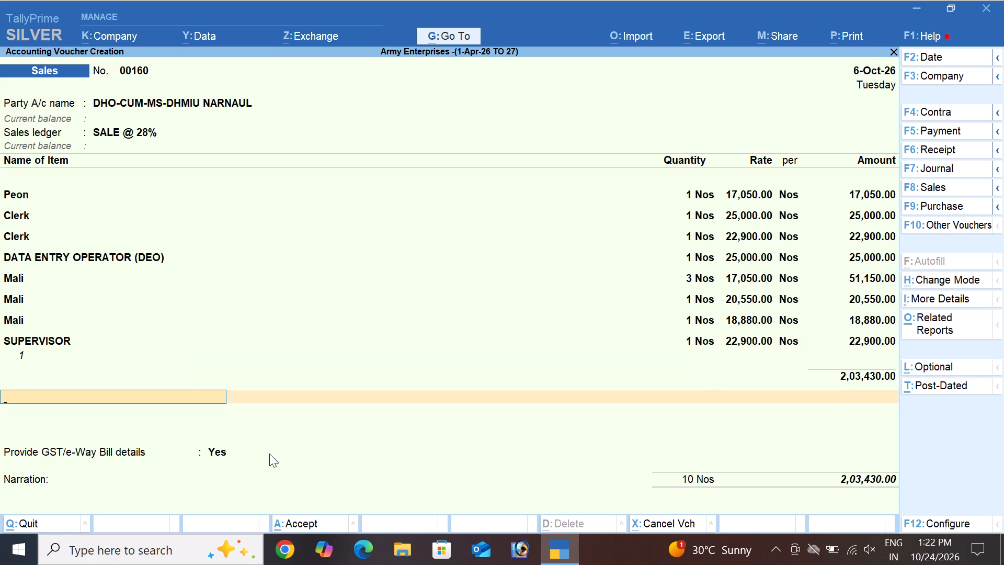
Add the EPF PAYBLE AFTER GST 13% ledger below the items with an amount of 17,550.
{"action": "type", "text": "epf"}
{"action": "key", "text": "Down"}
{"action": "key", "text": "Down"}
{"action": "key", "text": "Down"}
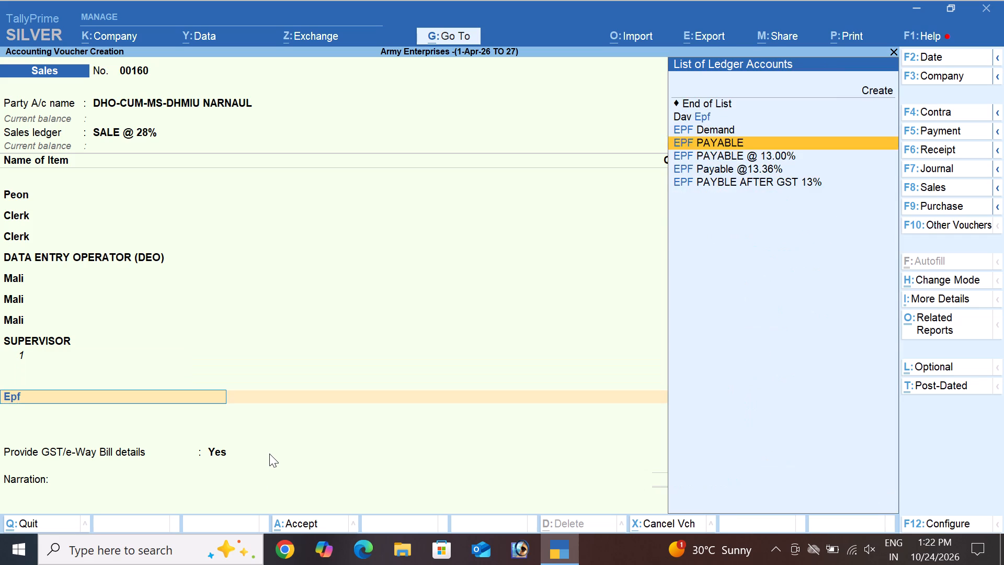
{"action": "key", "text": "Down"}
{"action": "key", "text": "Down"}
{"action": "key", "text": "Down"}
{"action": "key", "text": "Return"}
{"action": "key", "text": "Return"}
{"action": "key", "text": "Return"}
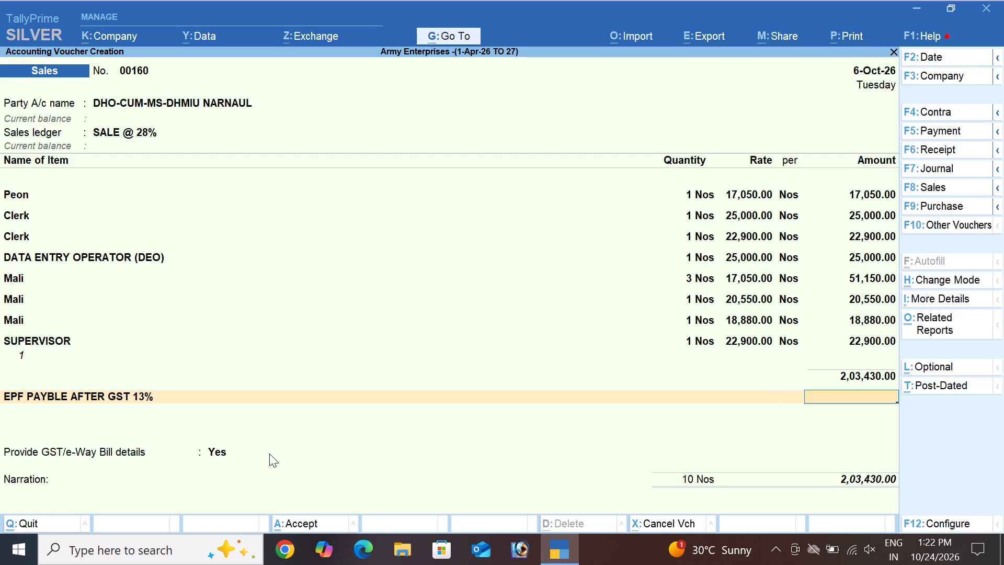
{"action": "type", "text": "1755"}
{"action": "key", "text": "0"}
{"action": "key", "text": "Return"}
Add the ESIC PAYBLE AFTER GST 3.25% ledger below the EPF line with an amount of 3,497.99.
{"action": "type", "text": "esi"}
{"action": "key", "text": "Down"}
{"action": "key", "text": "Down"}
{"action": "key", "text": "Down"}
{"action": "key", "text": "Return"}
{"action": "key", "text": "Return"}
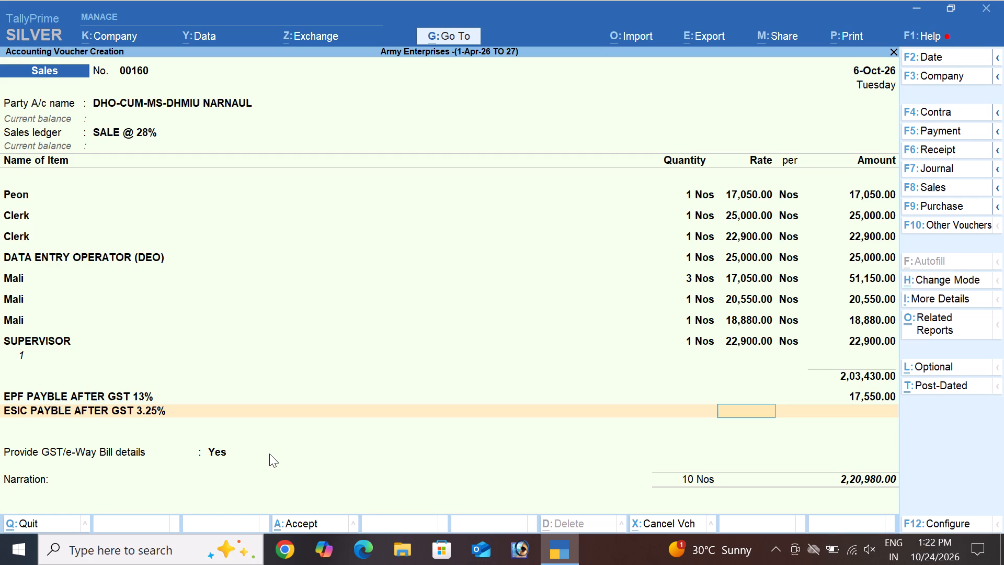
{"action": "key", "text": "Return"}
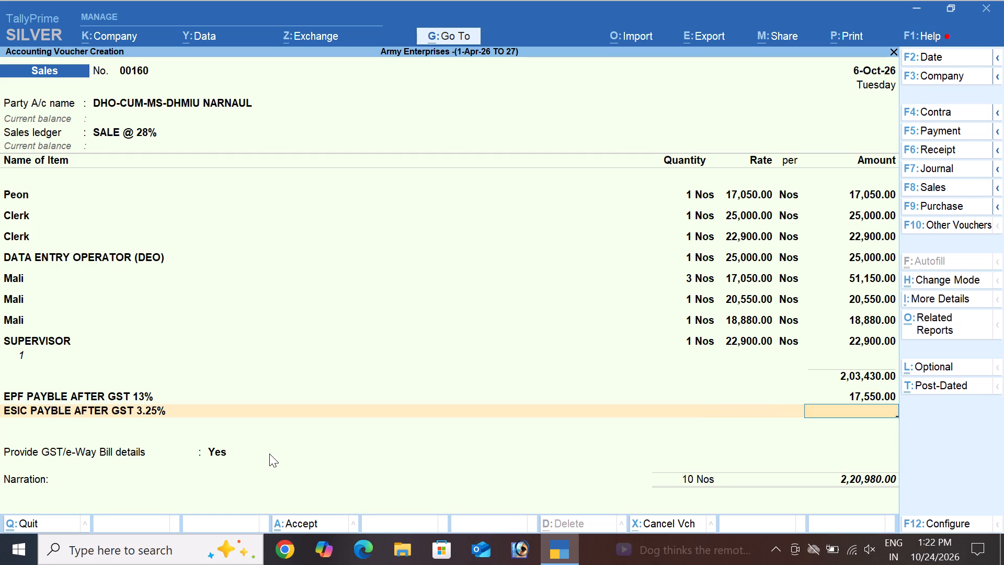
{"action": "type", "text": "3497"}
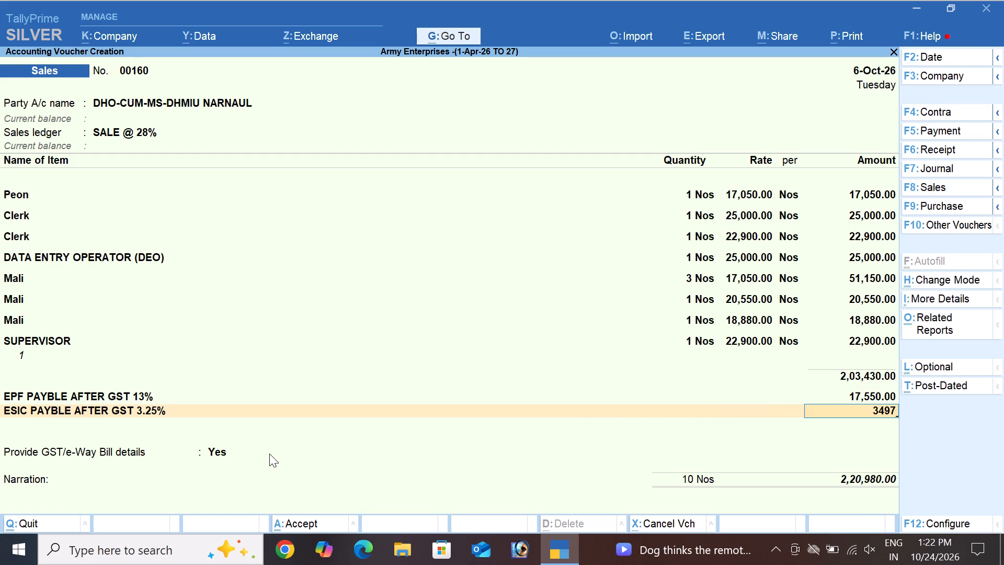
{"action": "type", "text": ".99"}
{"action": "key", "text": "Return"}
{"action": "key", "text": "Return"}
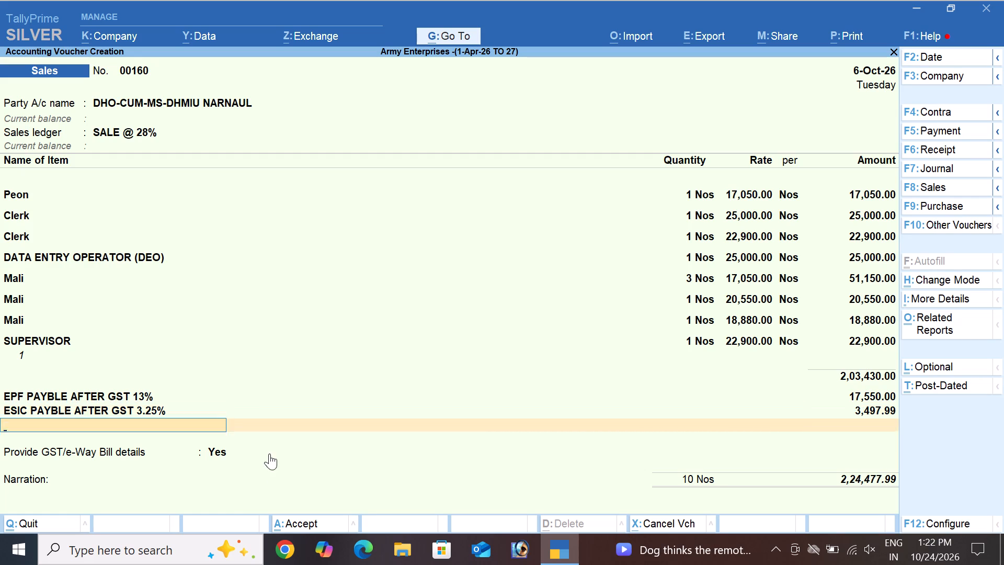
{"action": "key", "text": "BackSpace"}
{"action": "key", "text": "Return"}
Add the LWF AFTER GST ledger below the ESIC line with an amount of 680.
{"action": "type", "text": "lwf"}
{"action": "key", "text": "Down"}
{"action": "key", "text": "Down"}
{"action": "key", "text": "Down"}
{"action": "key", "text": "Down"}
{"action": "key", "text": "Return"}
{"action": "key", "text": "Return"}
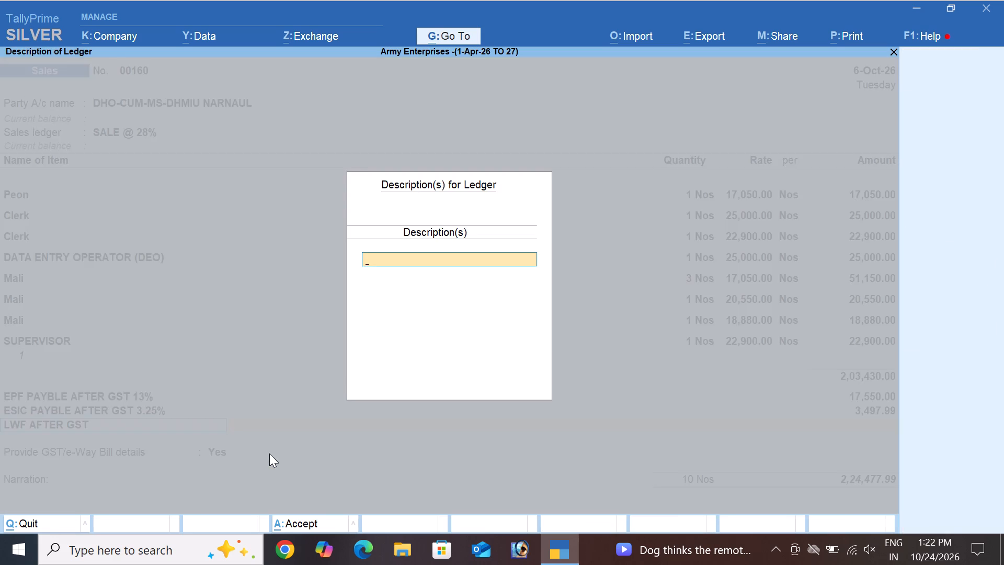
{"action": "key", "text": "Return"}
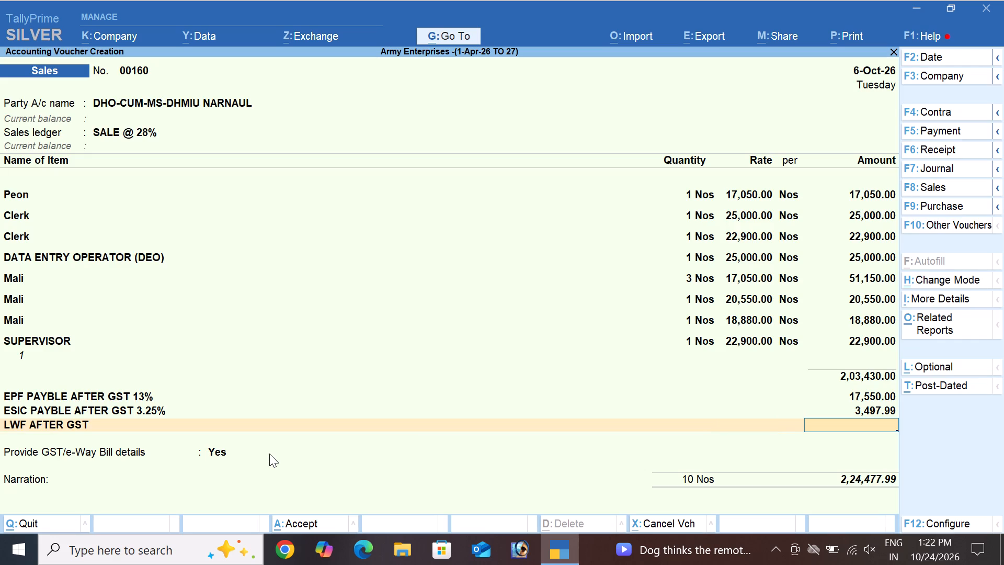
{"action": "type", "text": "680"}
{"action": "key", "text": "Return"}
Add the Service Charges ledger below the LWF line with an amount of 6,700.
{"action": "type", "text": "serv"}
{"action": "key", "text": "Down"}
{"action": "key", "text": "Down"}
{"action": "key", "text": "Down"}
{"action": "key", "text": "Down"}
{"action": "key", "text": "Down"}
{"action": "key", "text": "Down"}
{"action": "key", "text": "Down"}
{"action": "key", "text": "Down"}
{"action": "key", "text": "Down"}
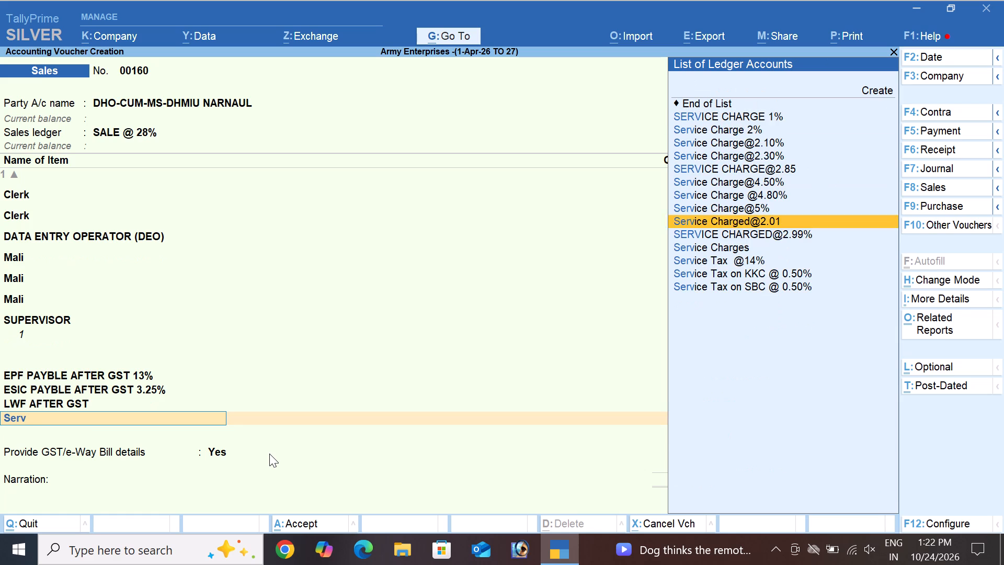
{"action": "key", "text": "Down"}
{"action": "key", "text": "Down"}
{"action": "key", "text": "Return"}
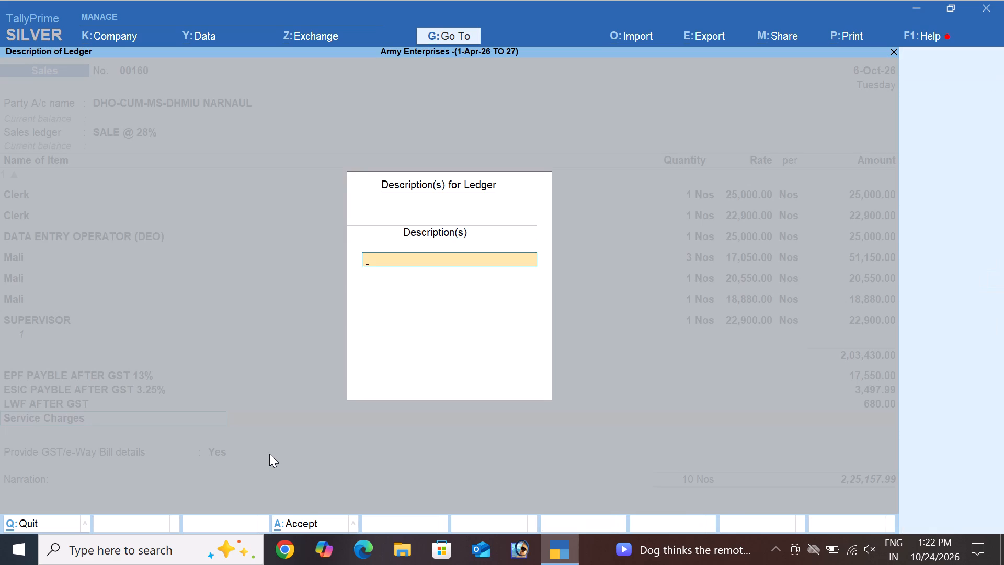
{"action": "key", "text": "Return"}
{"action": "key", "text": "Return"}
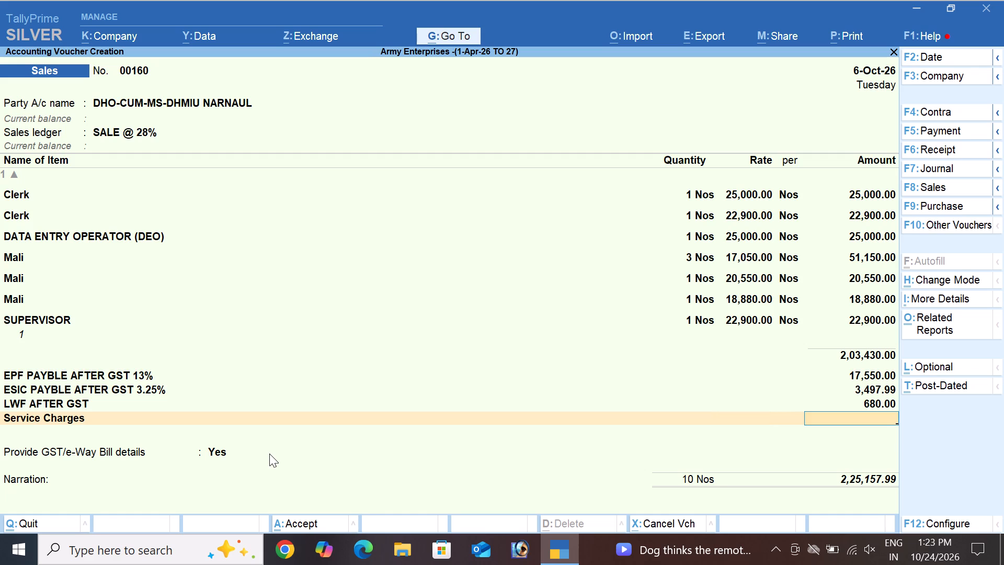
{"action": "type", "text": "6700"}
{"action": "key", "text": "Return"}
Add the SGST@9% ledger below the service charges with its automatically calculated amount.
{"action": "type", "text": "sgts"}
{"action": "key", "text": "Down"}
{"action": "key", "text": "Down"}
{"action": "key", "text": "Down"}
{"action": "key", "text": "Down"}
{"action": "key", "text": "Down"}
{"action": "key", "text": "Down"}
{"action": "key", "text": "Return"}
{"action": "key", "text": "Return"}
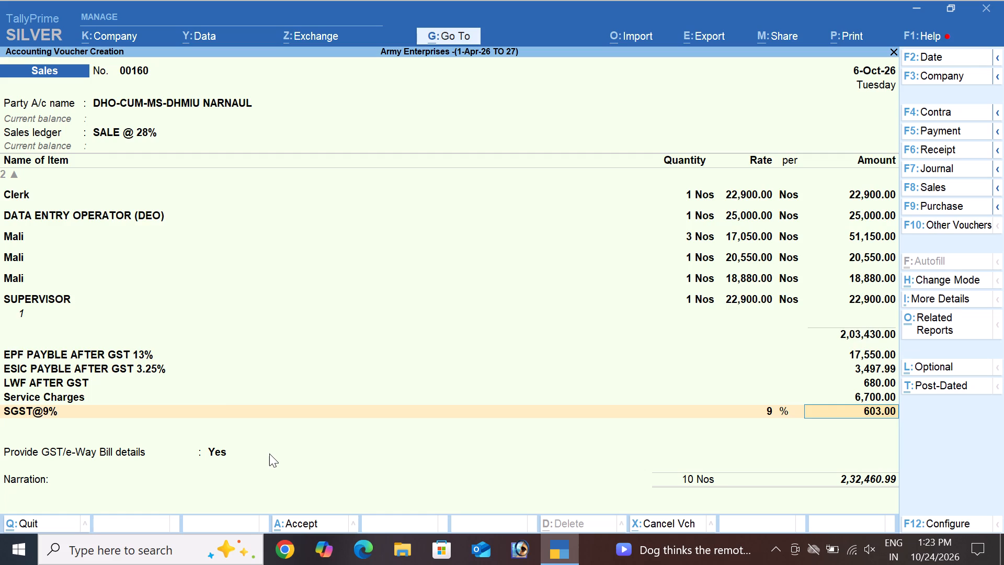
{"action": "key", "text": "Return"}
Add the CGST@ 9% ledger below the SGST line at its 9% rate.
{"action": "type", "text": "cgst"}
{"action": "key", "text": "Down"}
{"action": "key", "text": "Down"}
{"action": "key", "text": "Down"}
{"action": "key", "text": "Down"}
{"action": "key", "text": "Down"}
{"action": "key", "text": "Down"}
{"action": "key", "text": "Down"}
{"action": "key", "text": "Down"}
{"action": "key", "text": "Down"}
{"action": "key", "text": "Down"}
{"action": "key", "text": "Down"}
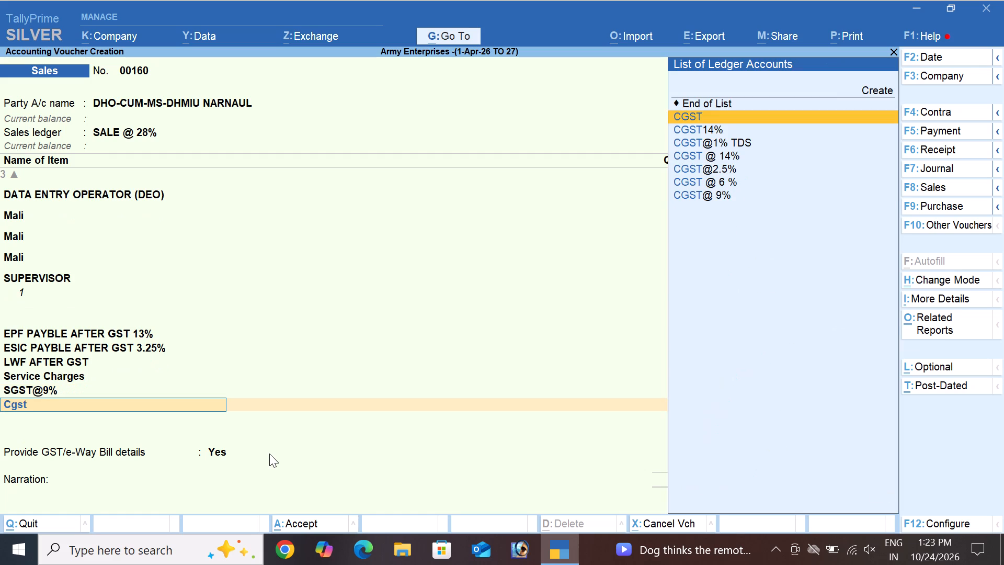
{"action": "key", "text": "Return"}
{"action": "key", "text": "Return"}
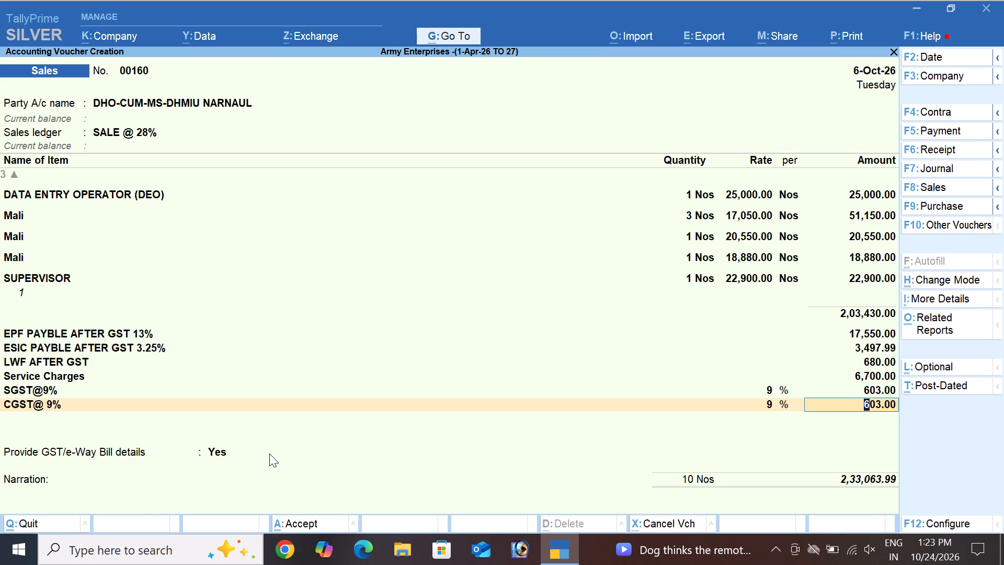
Go back to the voucher header, keep the party and dispatch details, and change the sales ledger to SALE @ 18%.
{"action": "key", "text": "BackSpace"}
{"action": "key", "text": "BackSpace"}
{"action": "key", "text": "BackSpace"}
{"action": "key", "text": "BackSpace"}
{"action": "key", "text": "BackSpace"}
{"action": "key", "text": "BackSpace"}
{"action": "key", "text": "BackSpace"}
{"action": "key", "text": "BackSpace"}
{"action": "key", "text": "BackSpace"}
{"action": "key", "text": "BackSpace"}
{"action": "key", "text": "BackSpace"}
{"action": "key", "text": "BackSpace"}
{"action": "key", "text": "BackSpace"}
{"action": "key", "text": "BackSpace"}
{"action": "key", "text": "BackSpace"}
{"action": "key", "text": "BackSpace"}
{"action": "key", "text": "BackSpace"}
{"action": "key", "text": "BackSpace"}
{"action": "key", "text": "BackSpace"}
{"action": "key", "text": "BackSpace"}
{"action": "key", "text": "BackSpace"}
{"action": "key", "text": "BackSpace"}
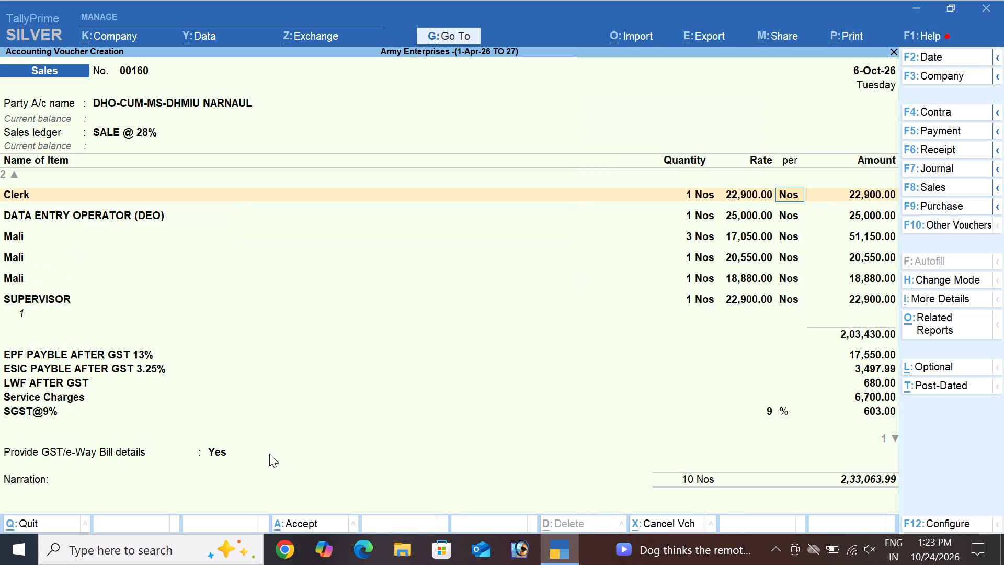
{"action": "key", "text": "BackSpace"}
{"action": "key", "text": "BackSpace"}
{"action": "key", "text": "BackSpace"}
{"action": "key", "text": "BackSpace"}
{"action": "key", "text": "BackSpace"}
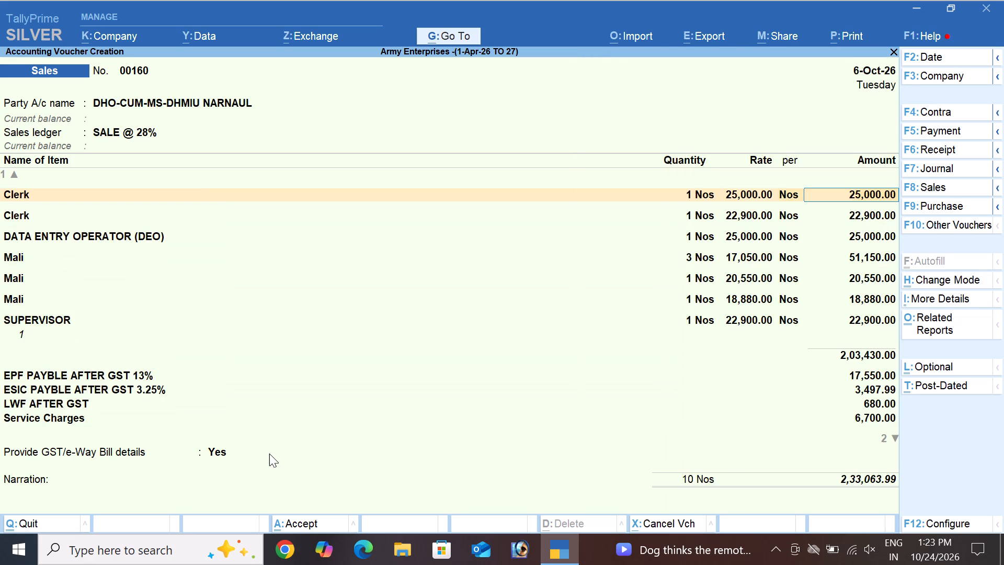
{"action": "key", "text": "BackSpace"}
{"action": "key", "text": "BackSpace"}
{"action": "key", "text": "BackSpace"}
{"action": "key", "text": "BackSpace"}
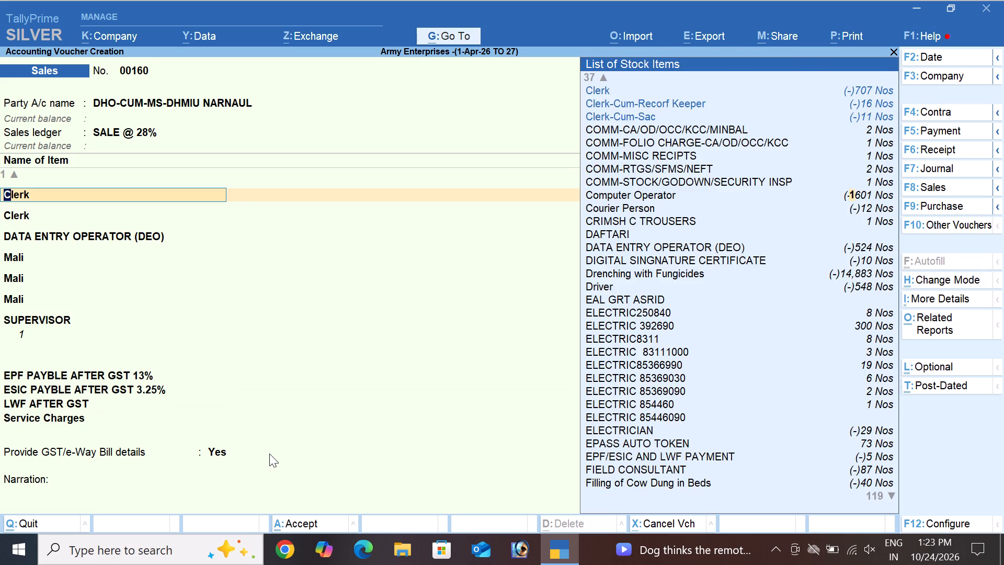
{"action": "key", "text": "BackSpace"}
{"action": "key", "text": "BackSpace"}
{"action": "key", "text": "BackSpace"}
{"action": "key", "text": "BackSpace"}
{"action": "key", "text": "BackSpace"}
{"action": "key", "text": "BackSpace"}
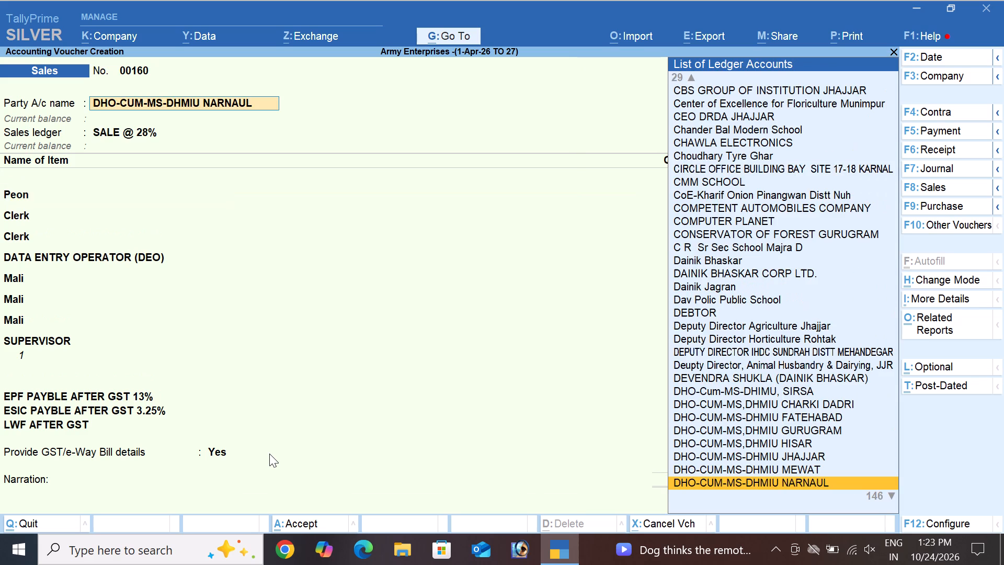
{"action": "key", "text": "Return"}
{"action": "key", "text": "Return"}
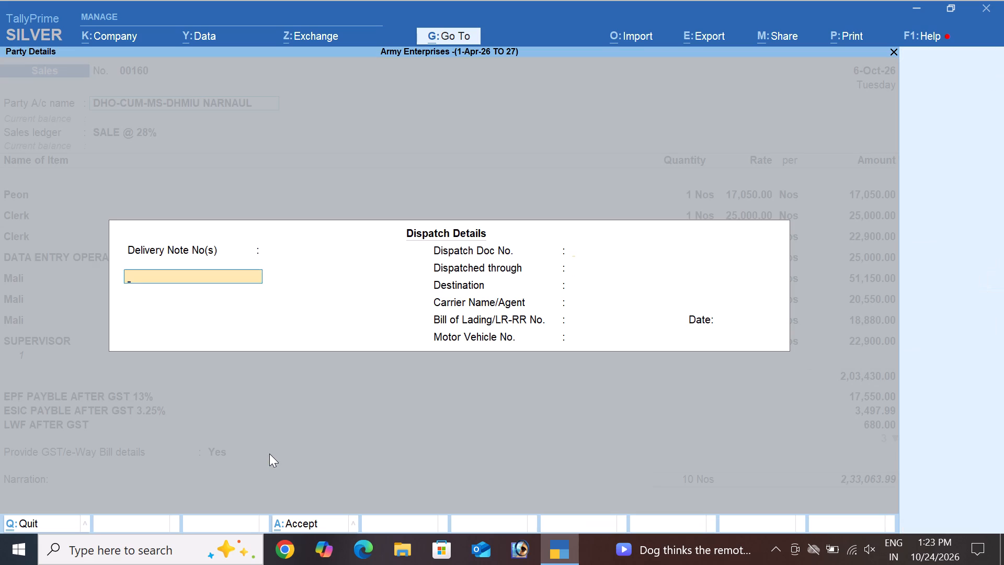
{"action": "key", "text": "Return"}
{"action": "key", "text": "Return"}
{"action": "key", "text": "Return"}
{"action": "key", "text": "Return"}
{"action": "key", "text": "Return"}
{"action": "key", "text": "Return"}
{"action": "key", "text": "Return"}
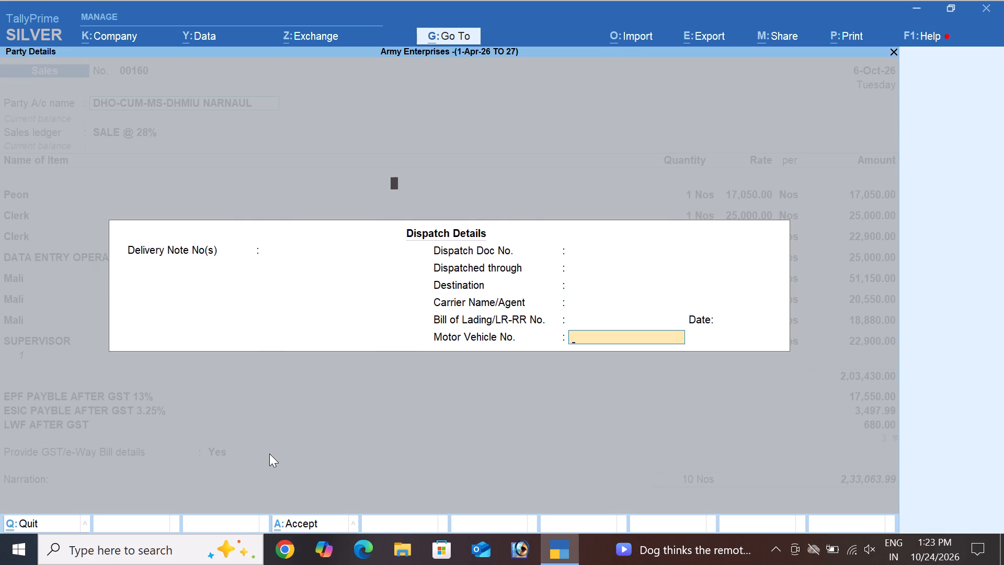
{"action": "key", "text": "Return"}
{"action": "key", "text": "Return"}
{"action": "key", "text": "Return"}
{"action": "key", "text": "Return"}
{"action": "key", "text": "Return"}
{"action": "key", "text": "Return"}
{"action": "key", "text": "Return"}
{"action": "key", "text": "Return"}
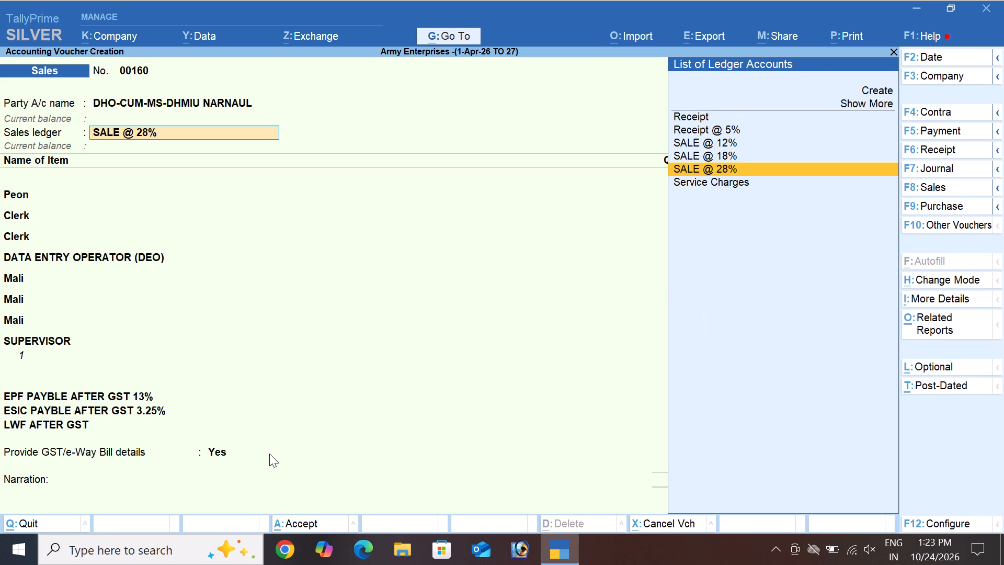
{"action": "type", "text": "sal"}
{"action": "key", "text": "Down"}
{"action": "key", "text": "Down"}
{"action": "key", "text": "Return"}
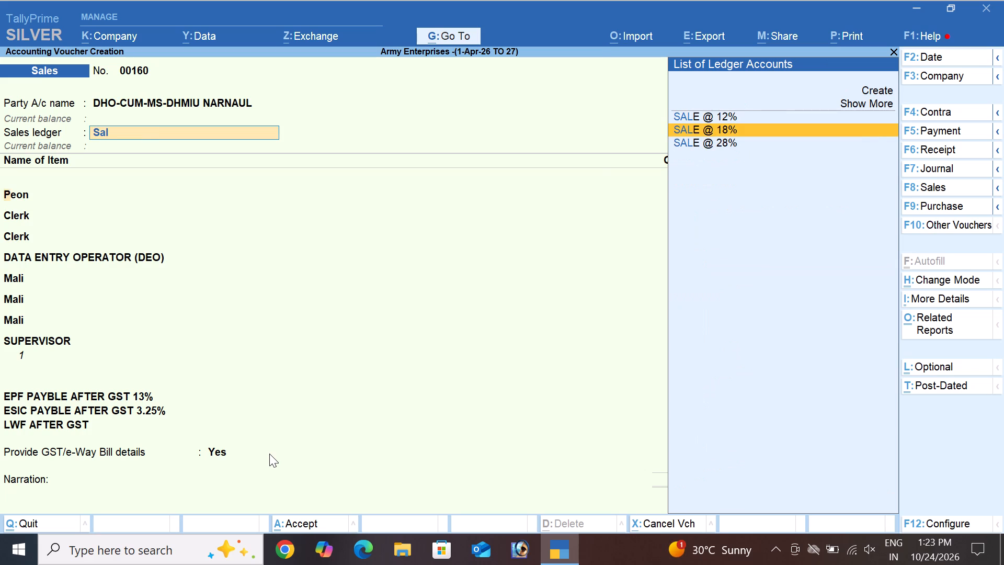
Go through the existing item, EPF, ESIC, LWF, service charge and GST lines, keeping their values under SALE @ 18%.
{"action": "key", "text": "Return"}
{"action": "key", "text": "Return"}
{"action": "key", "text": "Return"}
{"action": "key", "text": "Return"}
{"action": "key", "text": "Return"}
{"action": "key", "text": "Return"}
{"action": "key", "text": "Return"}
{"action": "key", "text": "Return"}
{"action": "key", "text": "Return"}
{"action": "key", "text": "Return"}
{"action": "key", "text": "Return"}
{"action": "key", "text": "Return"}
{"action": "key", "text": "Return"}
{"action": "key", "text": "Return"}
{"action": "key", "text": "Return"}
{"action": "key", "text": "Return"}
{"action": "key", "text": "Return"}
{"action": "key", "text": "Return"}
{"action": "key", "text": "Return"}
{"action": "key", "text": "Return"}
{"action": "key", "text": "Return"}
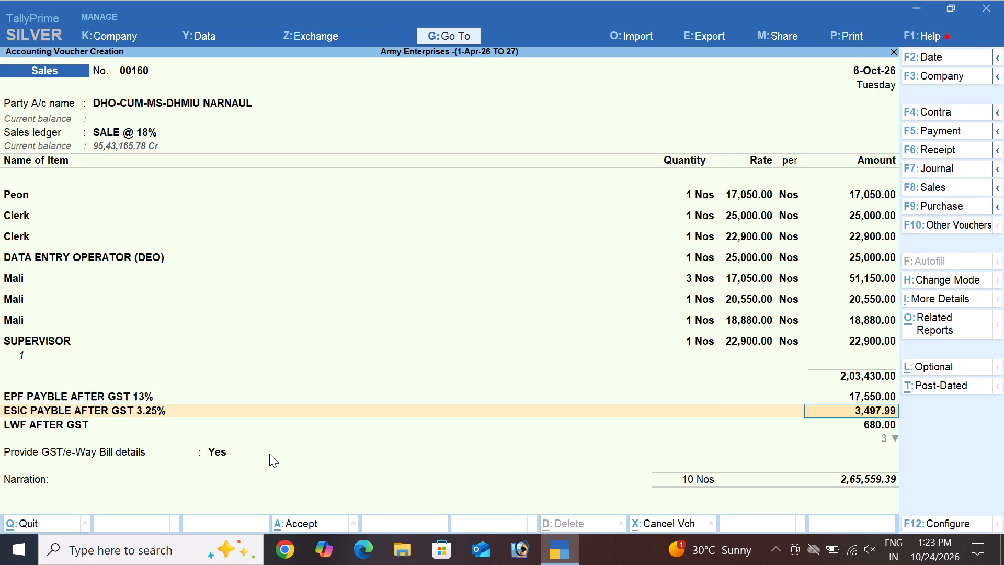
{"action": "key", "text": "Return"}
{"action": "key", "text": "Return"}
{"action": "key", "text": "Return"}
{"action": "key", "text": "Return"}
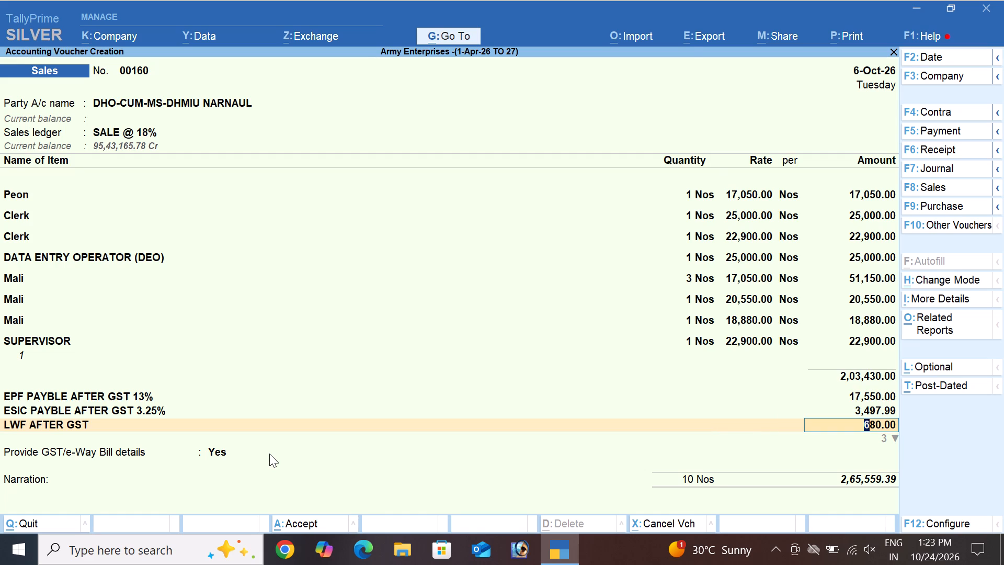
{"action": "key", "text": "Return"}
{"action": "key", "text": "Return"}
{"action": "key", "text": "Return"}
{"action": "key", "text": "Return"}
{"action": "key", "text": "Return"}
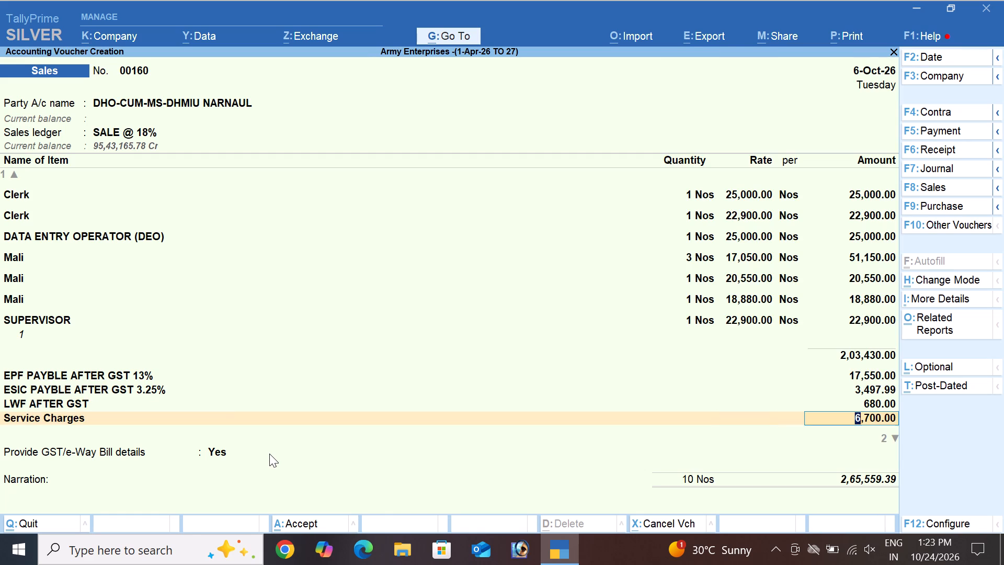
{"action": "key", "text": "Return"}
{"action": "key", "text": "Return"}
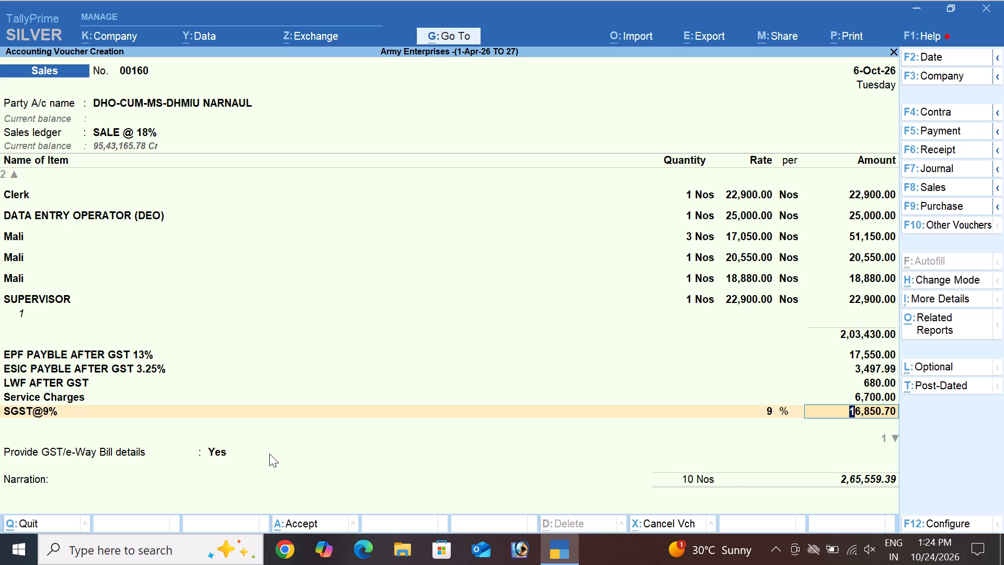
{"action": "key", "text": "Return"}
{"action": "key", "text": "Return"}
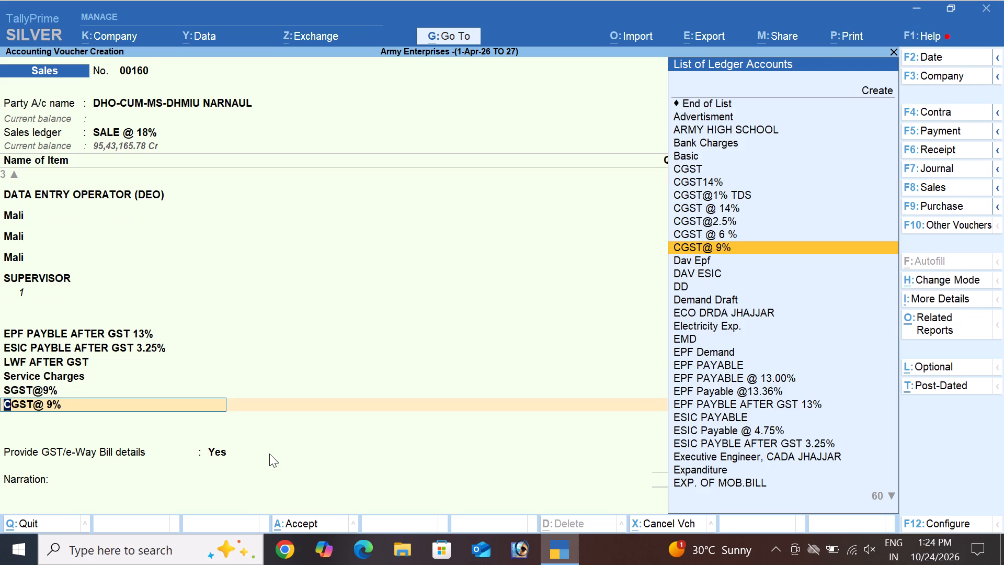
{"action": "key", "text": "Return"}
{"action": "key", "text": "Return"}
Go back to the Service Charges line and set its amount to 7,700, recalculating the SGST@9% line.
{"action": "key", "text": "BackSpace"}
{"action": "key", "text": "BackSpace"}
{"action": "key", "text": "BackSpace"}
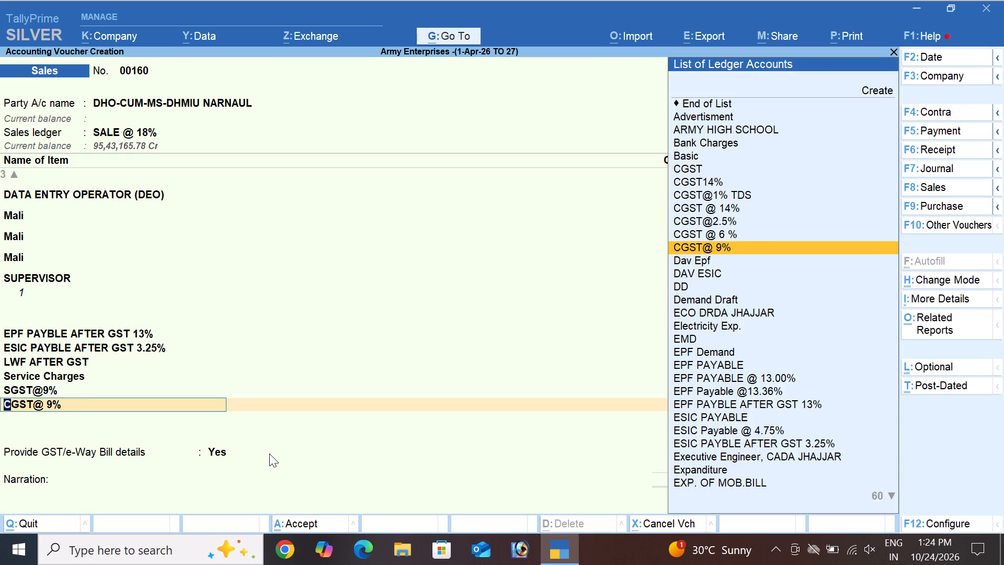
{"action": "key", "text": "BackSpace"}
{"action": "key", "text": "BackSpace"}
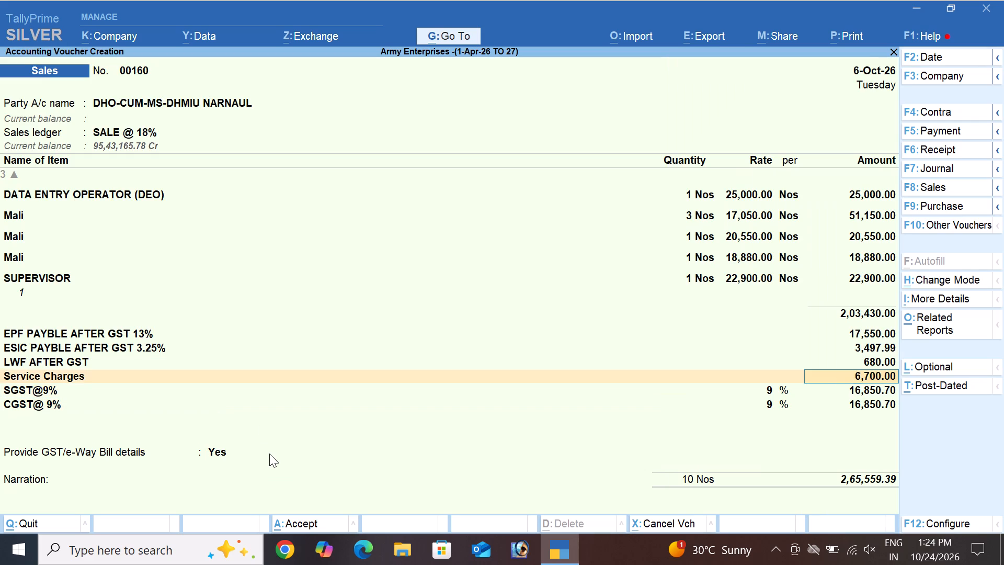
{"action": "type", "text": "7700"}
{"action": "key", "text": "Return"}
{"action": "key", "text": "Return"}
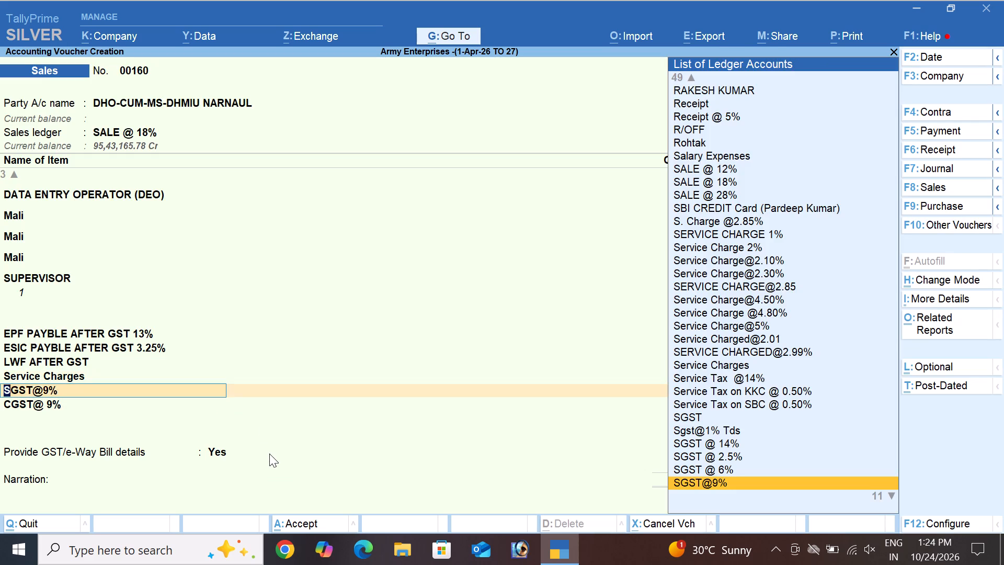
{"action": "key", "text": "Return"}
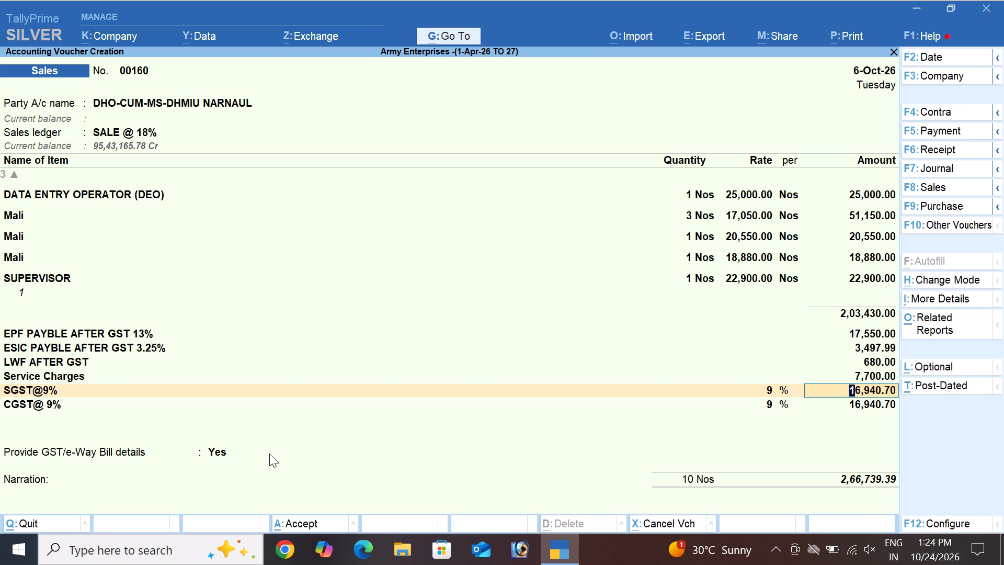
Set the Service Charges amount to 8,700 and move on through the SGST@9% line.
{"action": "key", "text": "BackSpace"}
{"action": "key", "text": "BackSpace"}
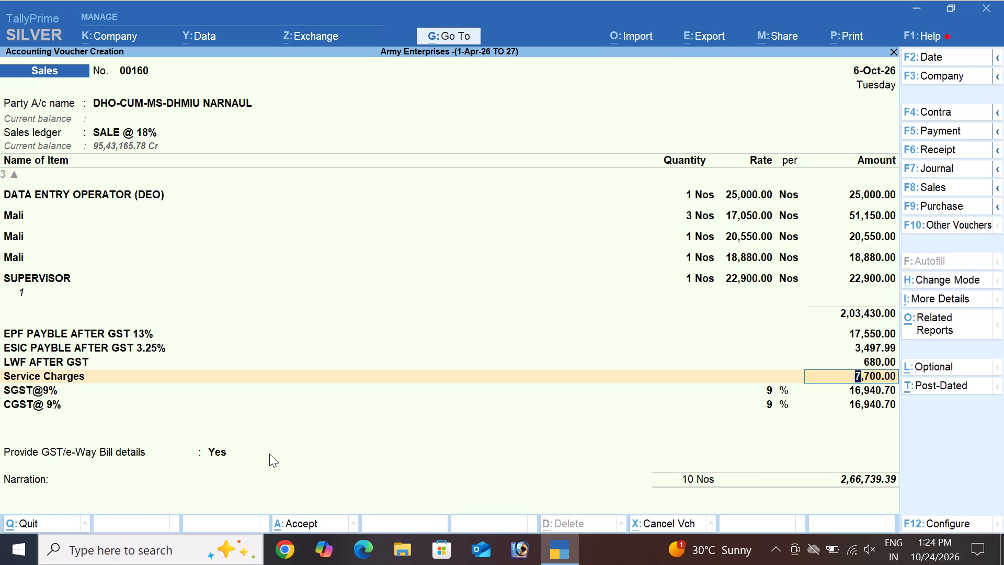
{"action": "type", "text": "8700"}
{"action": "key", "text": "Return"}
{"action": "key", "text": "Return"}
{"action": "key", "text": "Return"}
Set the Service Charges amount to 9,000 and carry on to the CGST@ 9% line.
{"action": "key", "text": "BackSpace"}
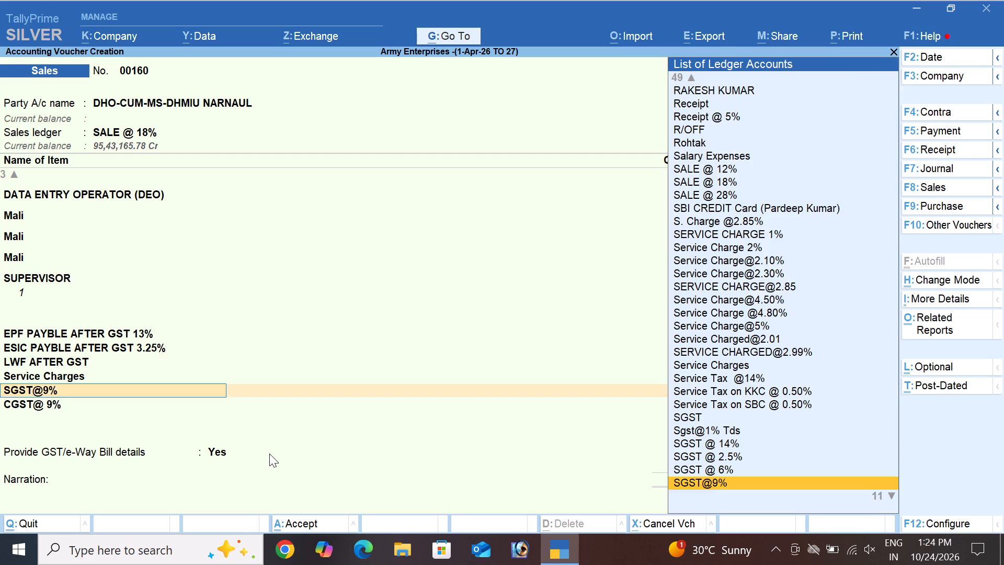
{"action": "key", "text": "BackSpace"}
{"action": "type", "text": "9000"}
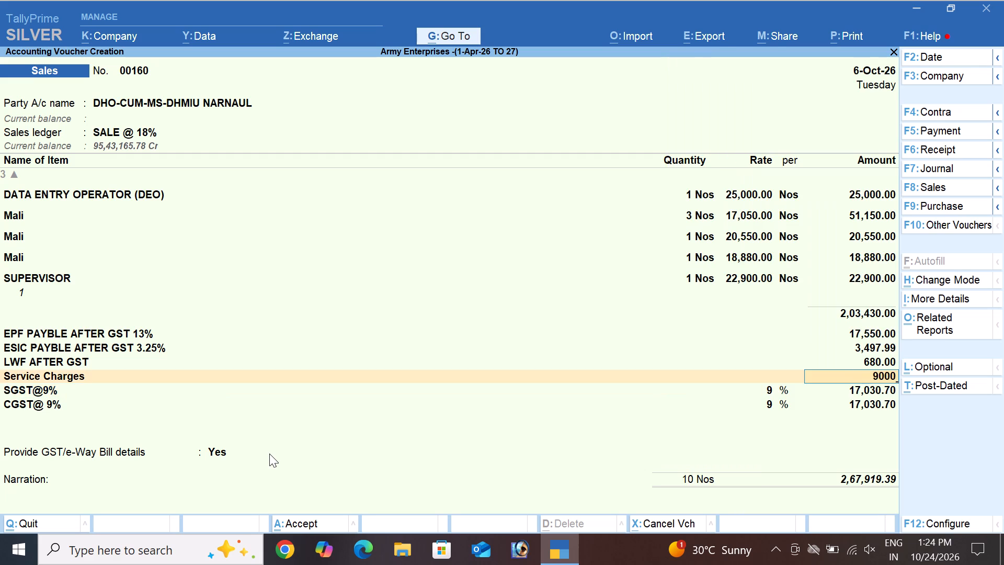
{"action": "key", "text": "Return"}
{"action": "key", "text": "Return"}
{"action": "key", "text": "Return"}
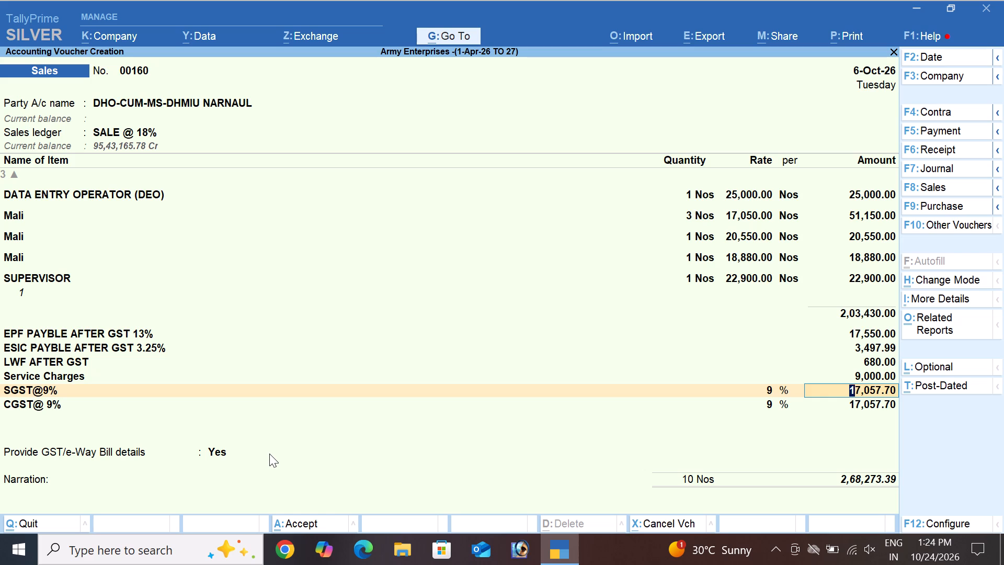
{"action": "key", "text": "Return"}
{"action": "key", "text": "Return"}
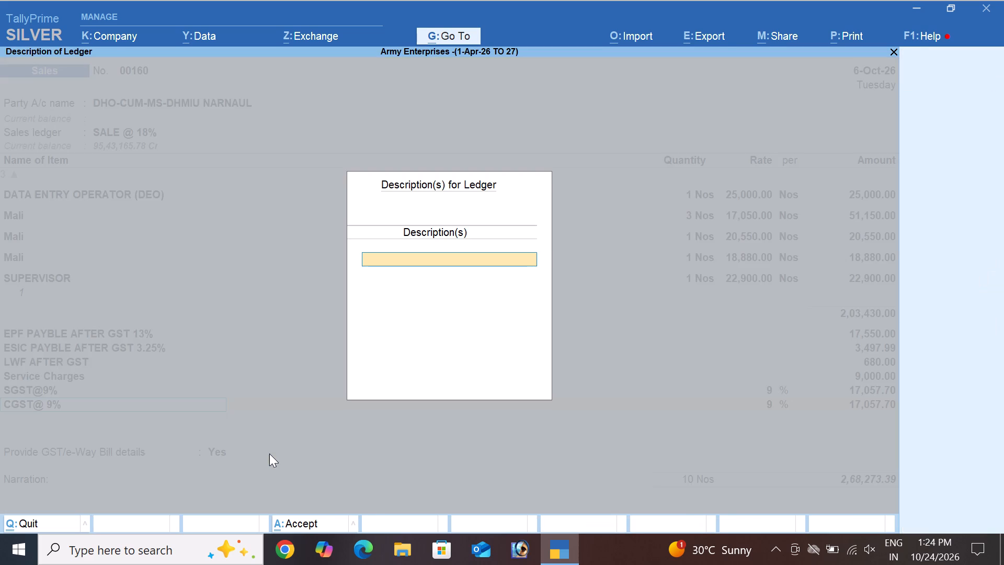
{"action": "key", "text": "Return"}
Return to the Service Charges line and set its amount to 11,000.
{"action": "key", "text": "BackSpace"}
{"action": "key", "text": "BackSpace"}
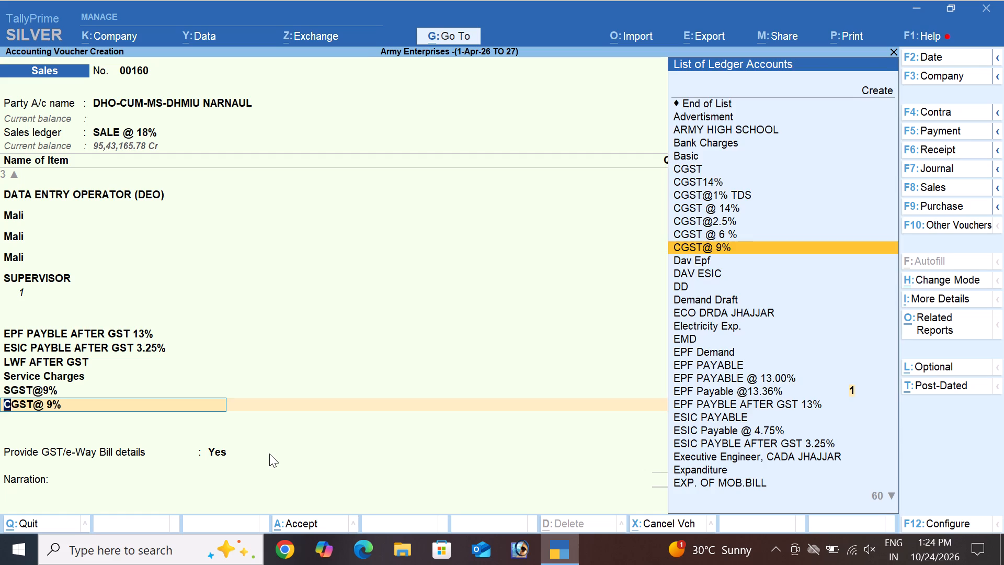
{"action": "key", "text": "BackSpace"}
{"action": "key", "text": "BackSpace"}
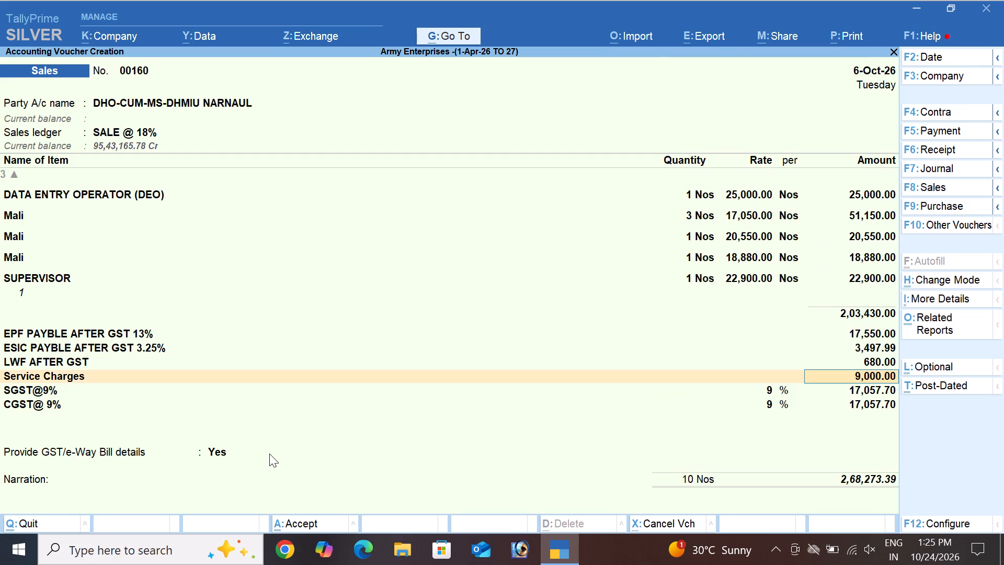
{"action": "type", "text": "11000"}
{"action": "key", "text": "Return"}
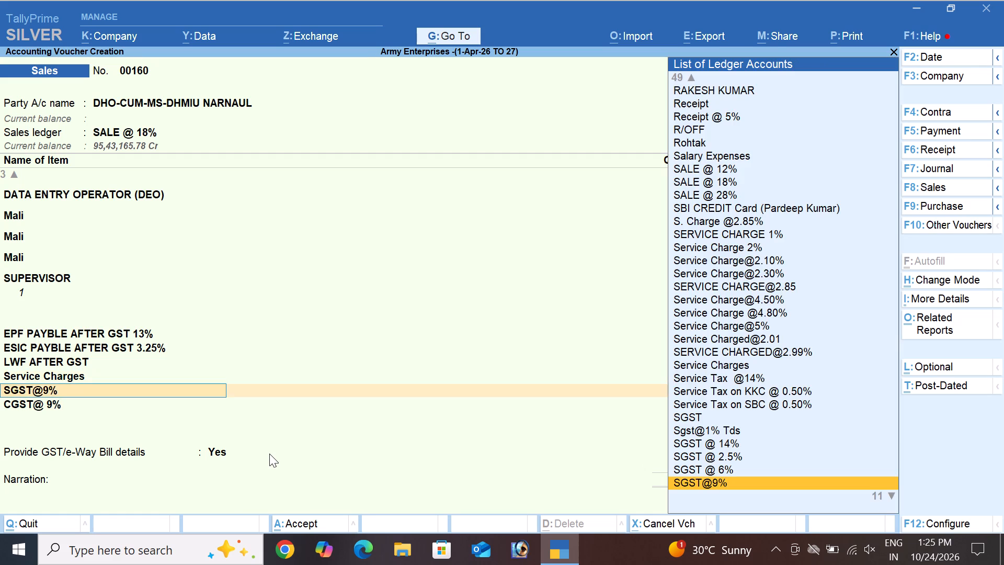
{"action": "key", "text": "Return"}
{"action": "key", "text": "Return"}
Abandon the unsaved sales voucher 00160 and return to the Gateway of Tally.
{"action": "key", "text": "BackSpace"}
{"action": "key", "text": "Escape"}
{"action": "key", "text": "Escape"}
{"action": "key", "text": "Escape"}
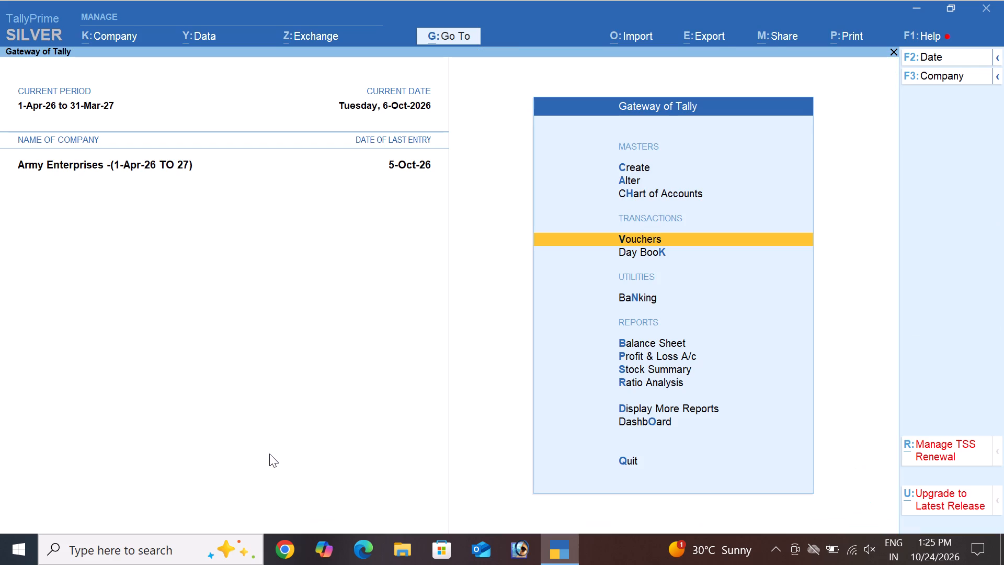
Start a new sales voucher numbered 00160.
{"action": "key", "text": "v"}
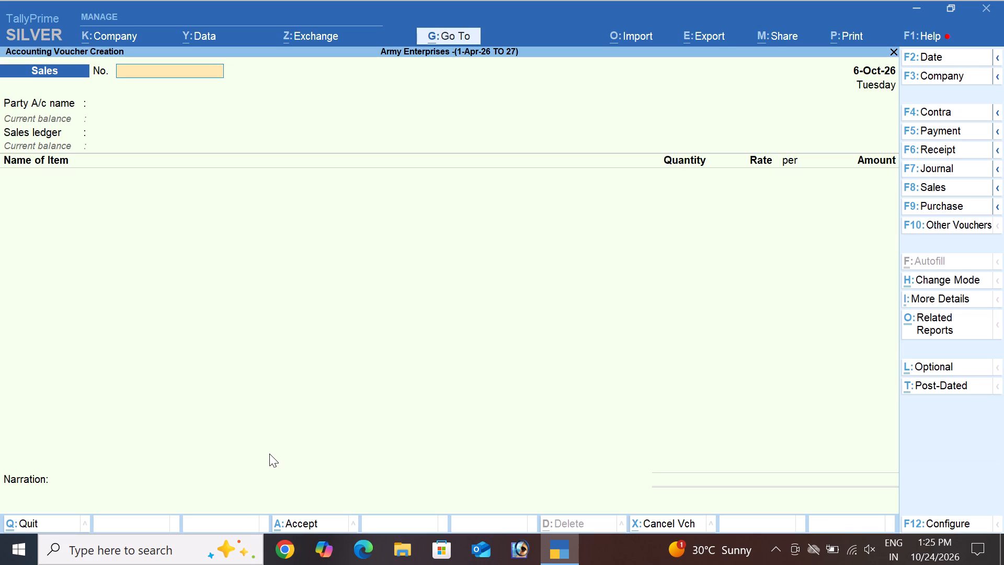
{"action": "type", "text": "00160"}
{"action": "key", "text": "Return"}
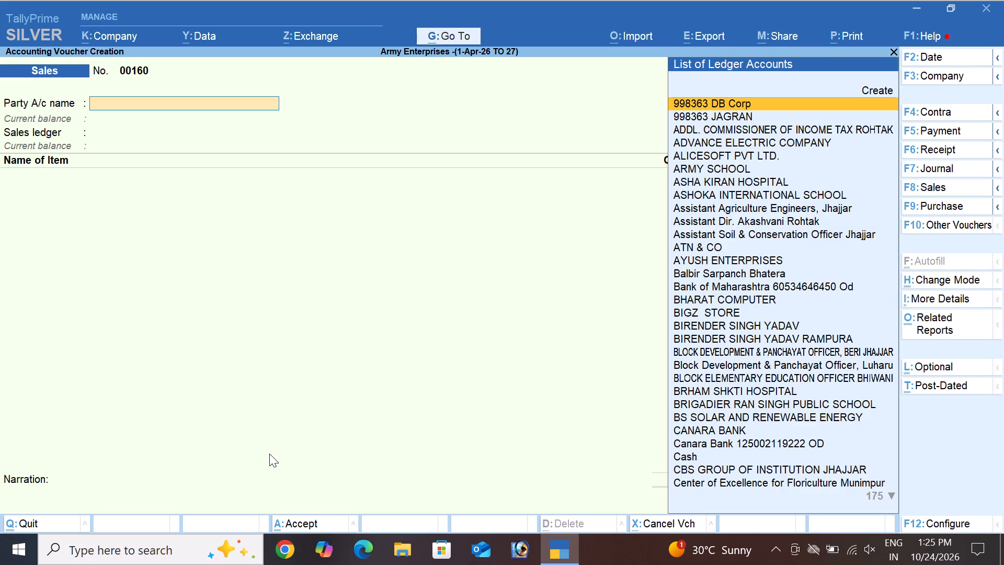
Choose DHO-CUM-MS-DHMIU NARNAUL as the party, leaving the dispatch details blank and keeping the default party details.
{"action": "type", "text": "nar"}
{"action": "key", "text": "Down"}
{"action": "key", "text": "Down"}
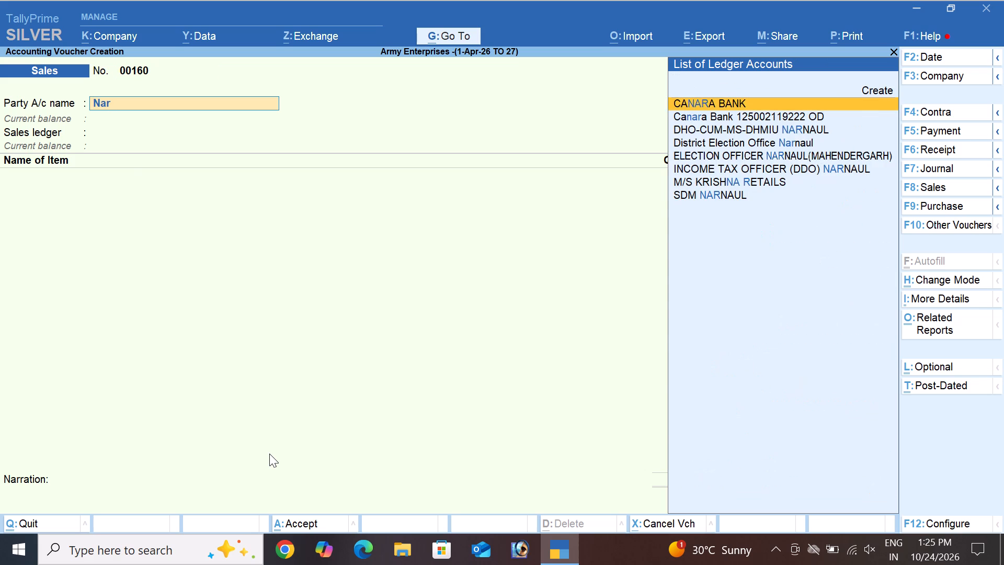
{"action": "key", "text": "Down"}
{"action": "key", "text": "Return"}
{"action": "key", "text": "Return"}
{"action": "key", "text": "Return"}
{"action": "key", "text": "Return"}
{"action": "key", "text": "Return"}
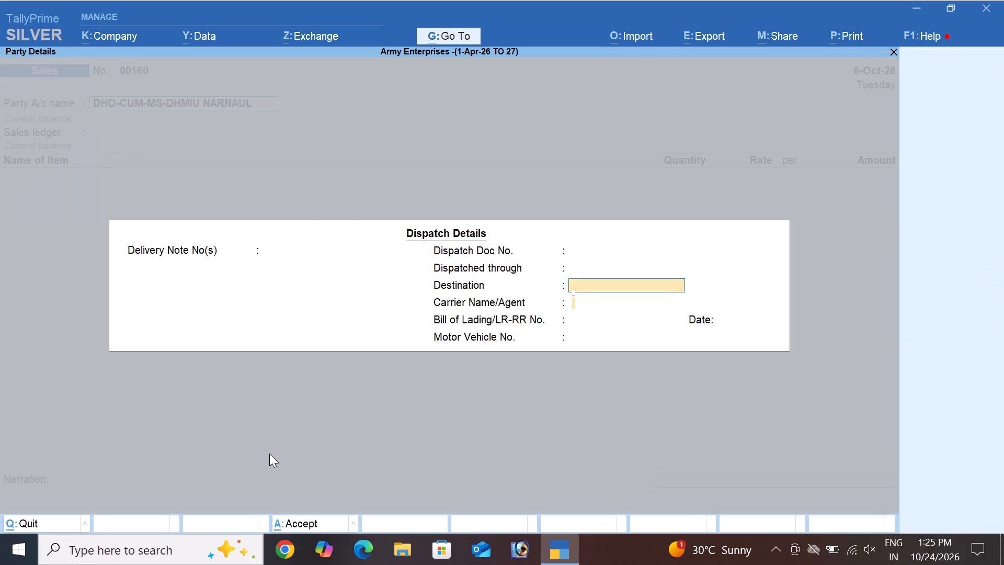
{"action": "key", "text": "Return"}
{"action": "key", "text": "Return"}
{"action": "key", "text": "Return"}
{"action": "key", "text": "Return"}
{"action": "key", "text": "Return"}
{"action": "key", "text": "Return"}
{"action": "key", "text": "Return"}
{"action": "key", "text": "Return"}
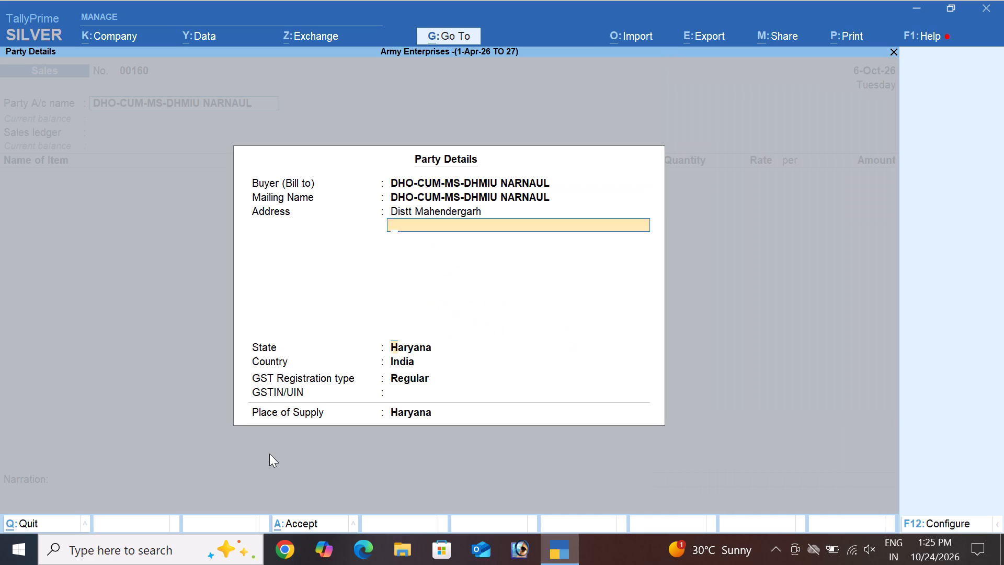
{"action": "key", "text": "Return"}
{"action": "key", "text": "Return"}
{"action": "key", "text": "Return"}
{"action": "key", "text": "Return"}
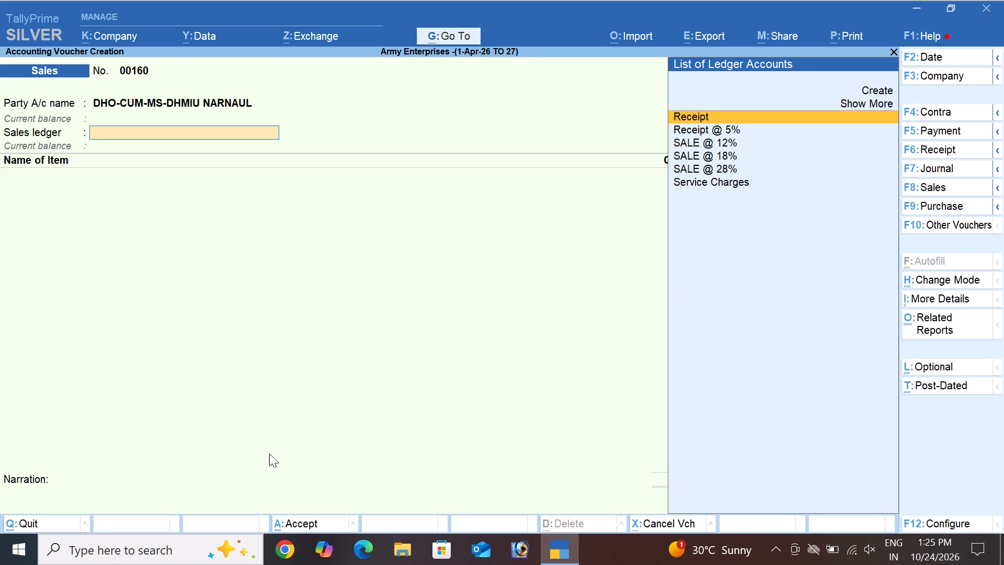
Choose SALE @ 18% as the sales ledger of the voucher.
{"action": "key", "text": "Down"}
{"action": "key", "text": "Down"}
{"action": "key", "text": "Return"}
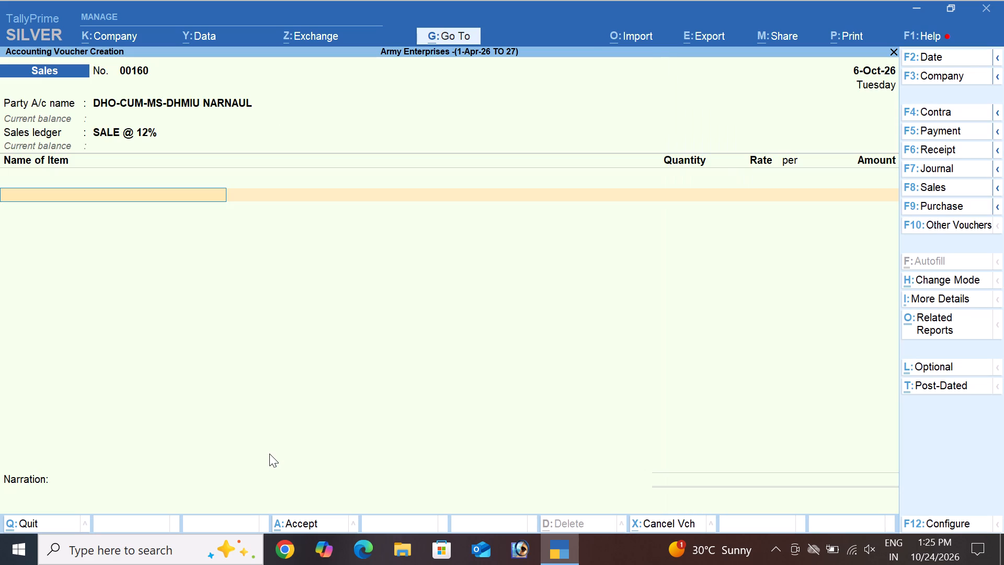
{"action": "key", "text": "BackSpace"}
{"action": "key", "text": "Down"}
{"action": "key", "text": "Return"}
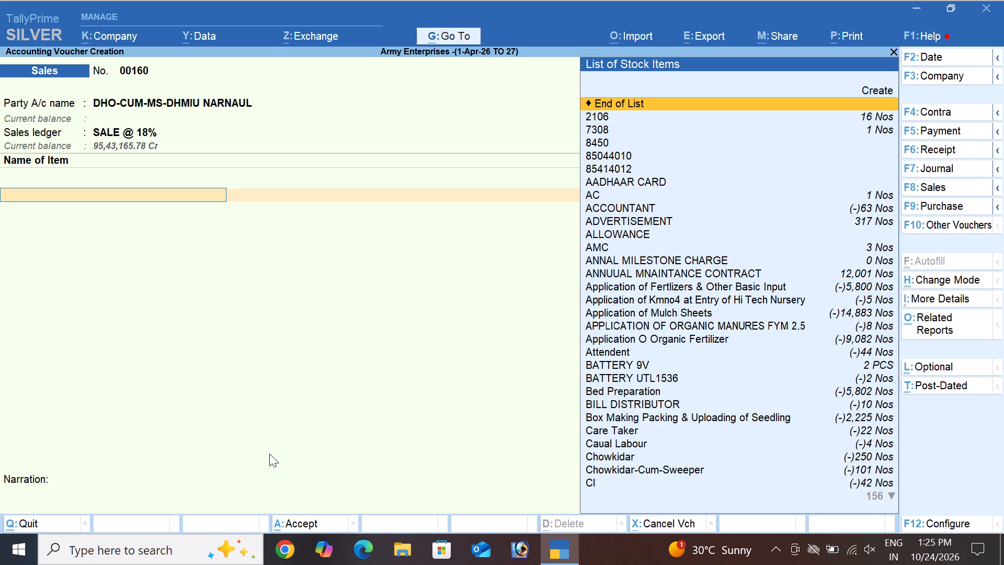
Add the Peon item with a quantity of 1 Nos at a rate of 17,050.
{"action": "type", "text": "peon"}
{"action": "key", "text": "Return"}
{"action": "key", "text": "Return"}
{"action": "key", "text": "1"}
{"action": "key", "text": "Return"}
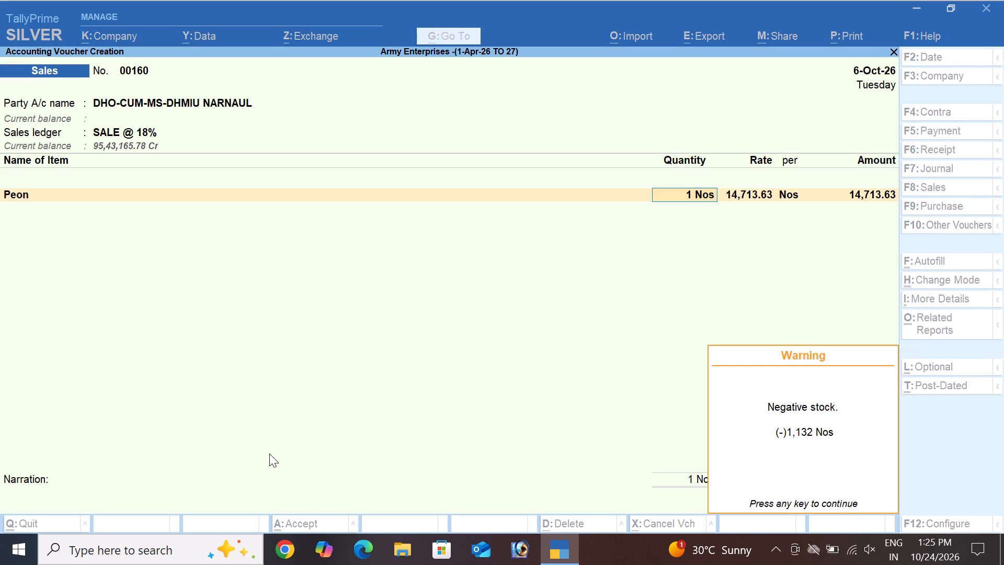
{"action": "key", "text": "Return"}
{"action": "type", "text": "17050"}
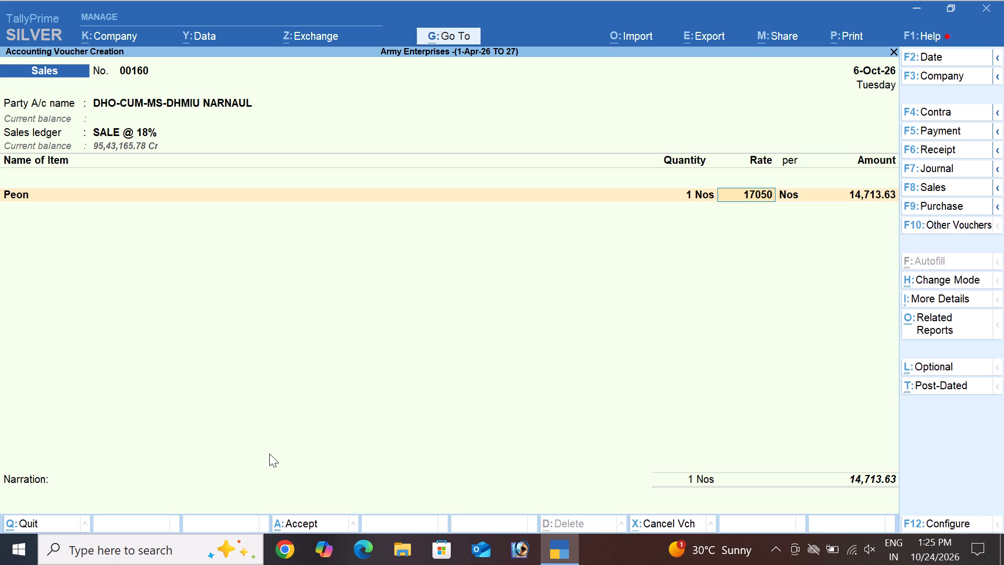
{"action": "key", "text": "Return"}
{"action": "key", "text": "Return"}
{"action": "key", "text": "Return"}
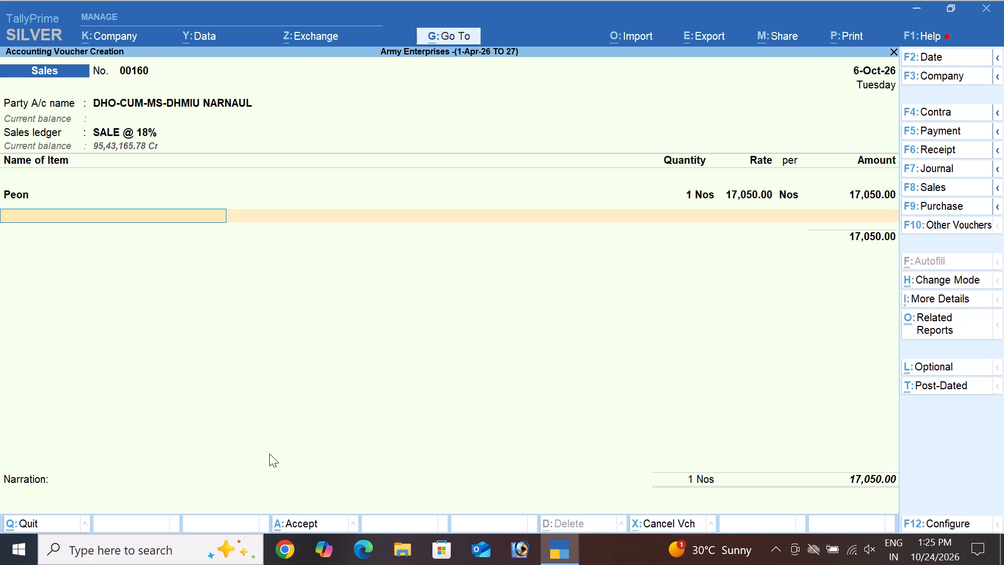
Add the Clerk item below Peon with a quantity of 1 Nos at a rate of 25,000.
{"action": "type", "text": "clerk"}
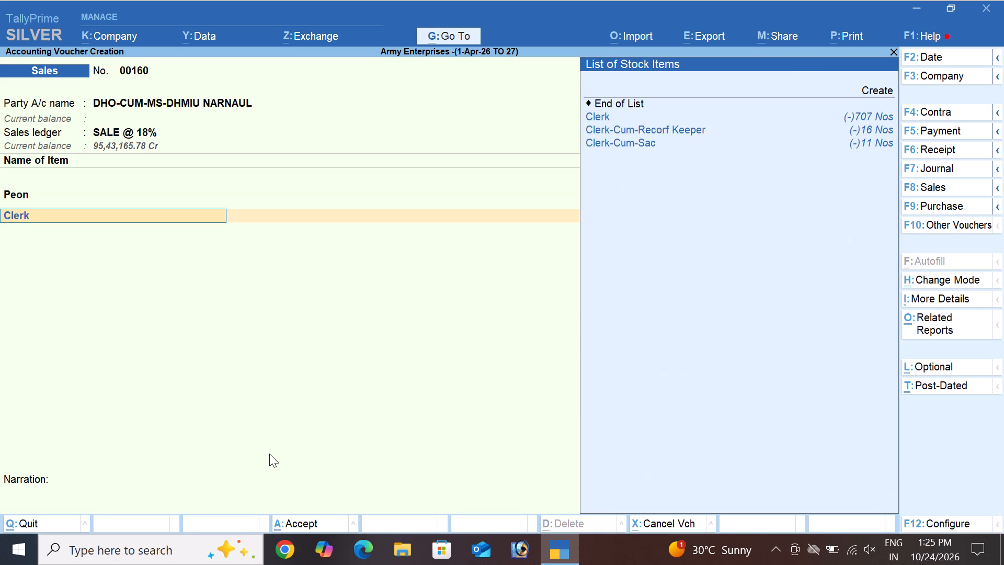
{"action": "key", "text": "Down"}
{"action": "key", "text": "Return"}
{"action": "key", "text": "Return"}
{"action": "key", "text": "1"}
{"action": "key", "text": "Return"}
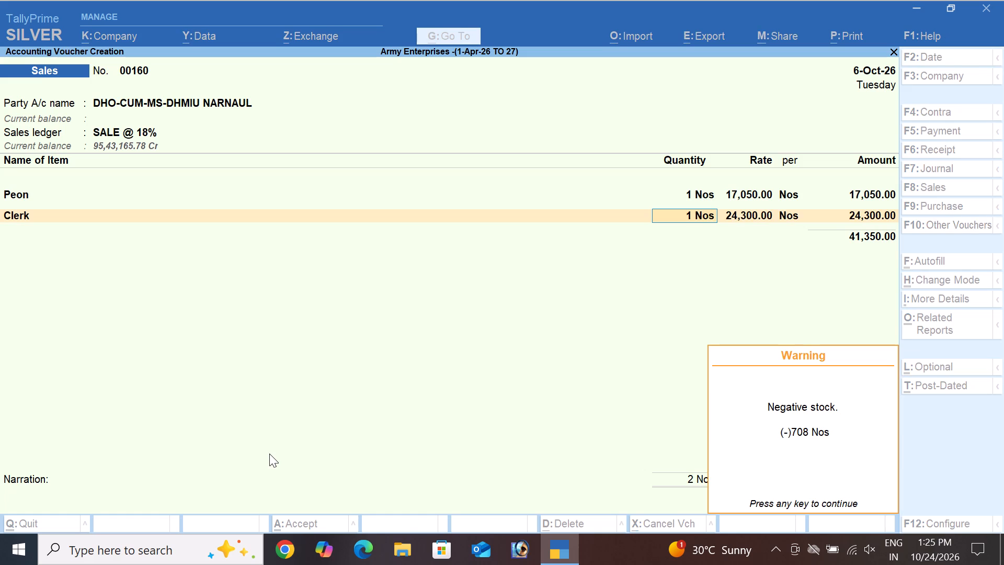
{"action": "key", "text": "Return"}
{"action": "type", "text": "25000"}
{"action": "key", "text": "Return"}
{"action": "key", "text": "Return"}
{"action": "key", "text": "Return"}
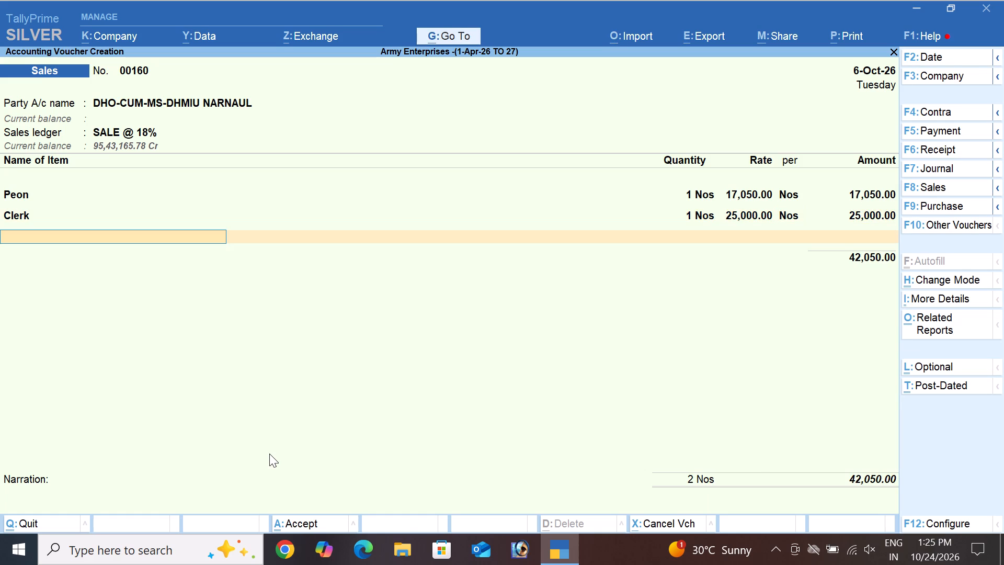
Add a second Clerk item with a quantity of 1 Nos at a rate of 22,900.
{"action": "type", "text": "cler"}
{"action": "key", "text": "Down"}
{"action": "key", "text": "Return"}
{"action": "key", "text": "Return"}
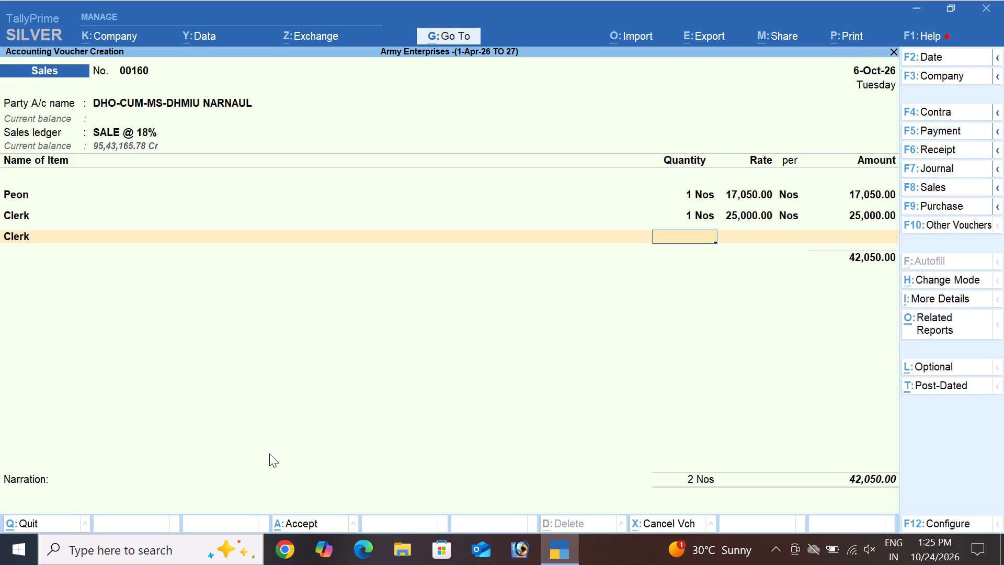
{"action": "key", "text": "1"}
{"action": "key", "text": "Return"}
{"action": "key", "text": "Return"}
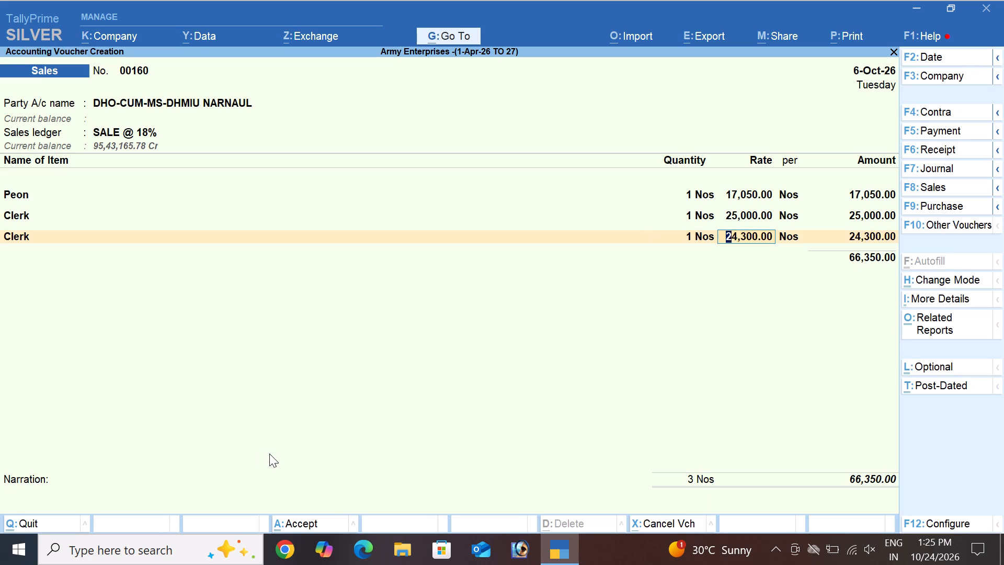
{"action": "type", "text": "22900"}
{"action": "key", "text": "Return"}
{"action": "key", "text": "Return"}
{"action": "key", "text": "Return"}
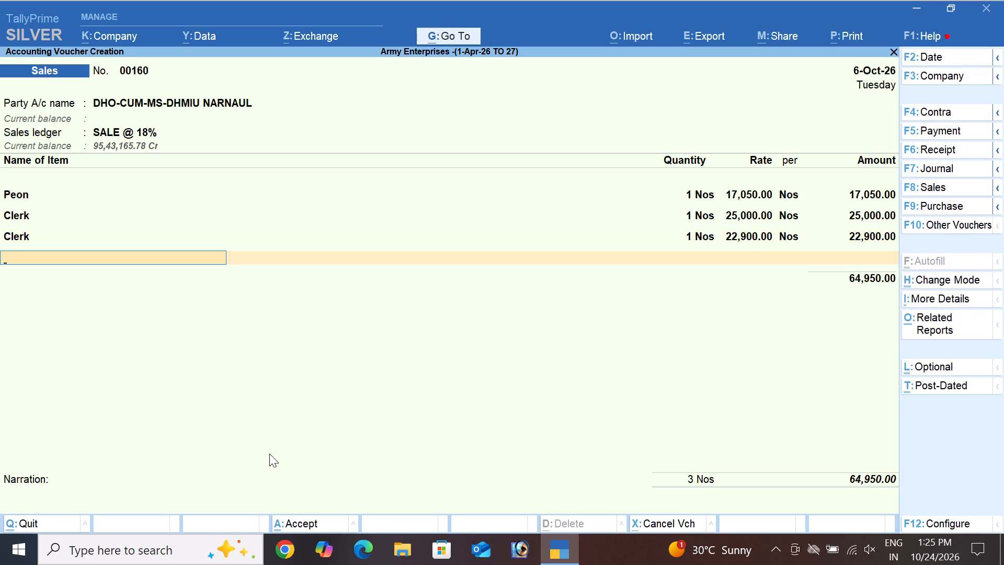
Add the DATA ENTRY OPERATOR (DEO) item with a quantity of 1 Nos at a rate of 25,000.
{"action": "type", "text": "data"}
{"action": "key", "text": "Return"}
{"action": "key", "text": "Return"}
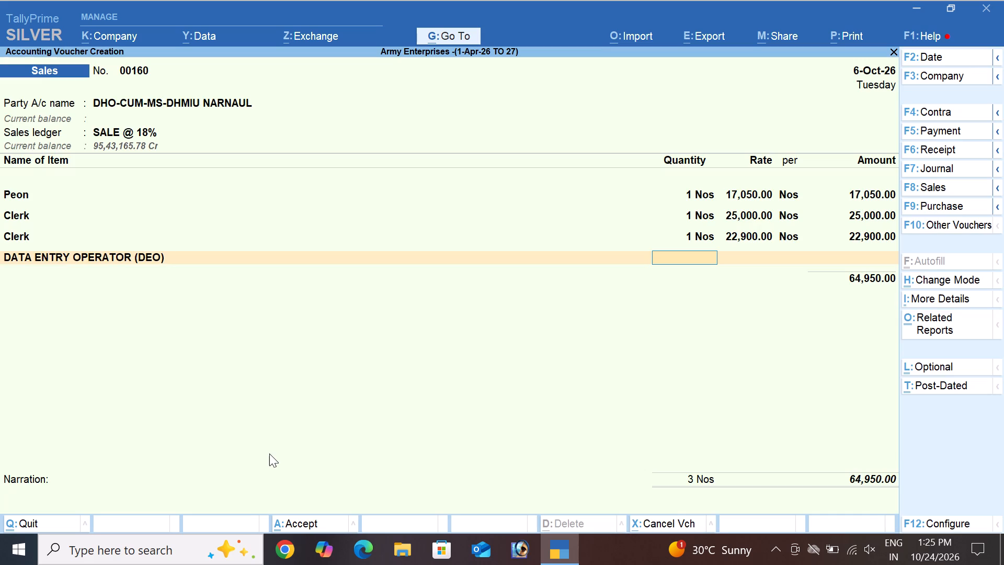
{"action": "key", "text": "1"}
{"action": "key", "text": "Return"}
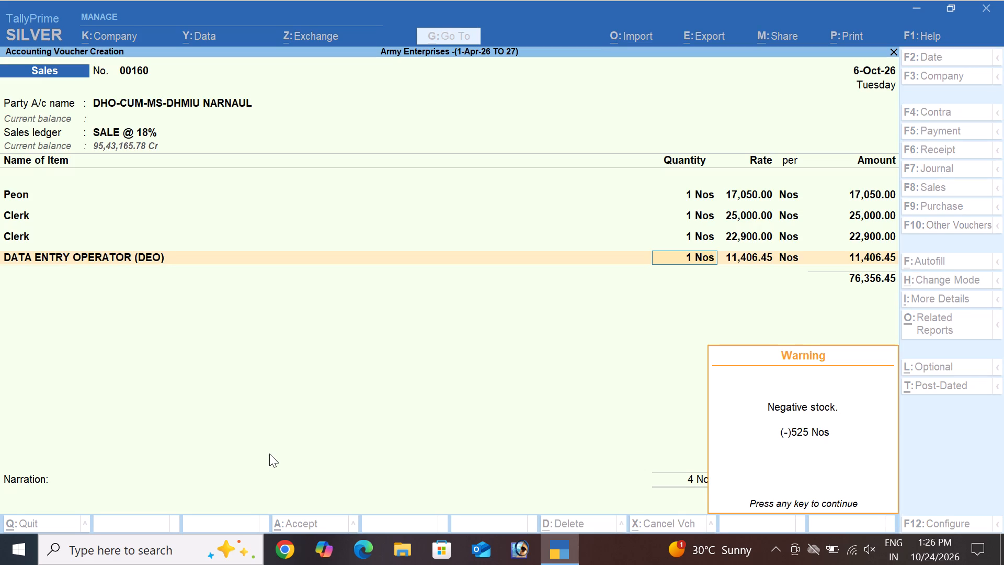
{"action": "key", "text": "Return"}
{"action": "key", "text": "Return"}
{"action": "key", "text": "BackSpace"}
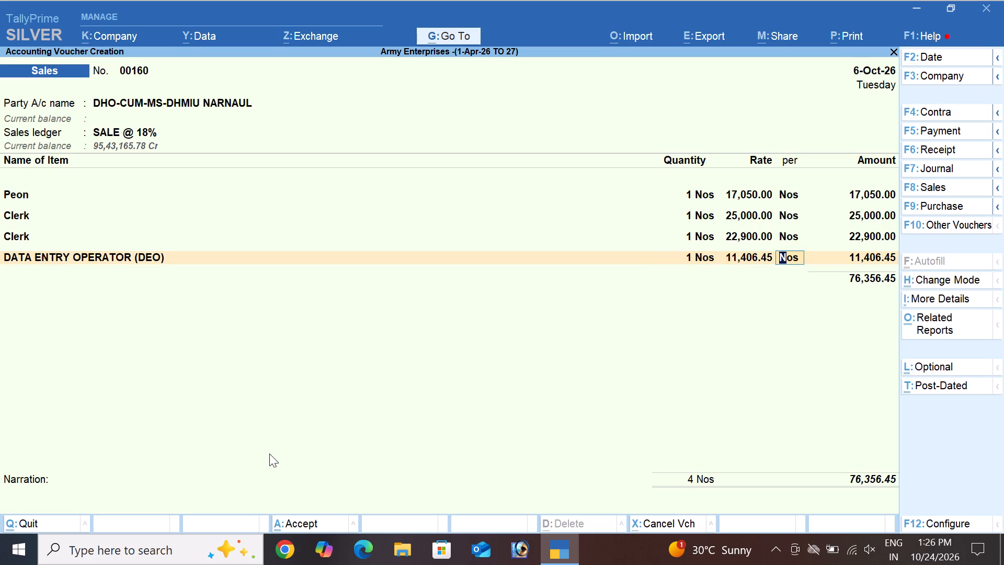
{"action": "type", "text": "25000"}
{"action": "key", "text": "Return"}
{"action": "key", "text": "Return"}
{"action": "key", "text": "Return"}
Add the Mali item with a quantity of 3 Nos at a rate of 17,050.
{"action": "type", "text": "mali"}
{"action": "key", "text": "Return"}
{"action": "key", "text": "Return"}
{"action": "key", "text": "3"}
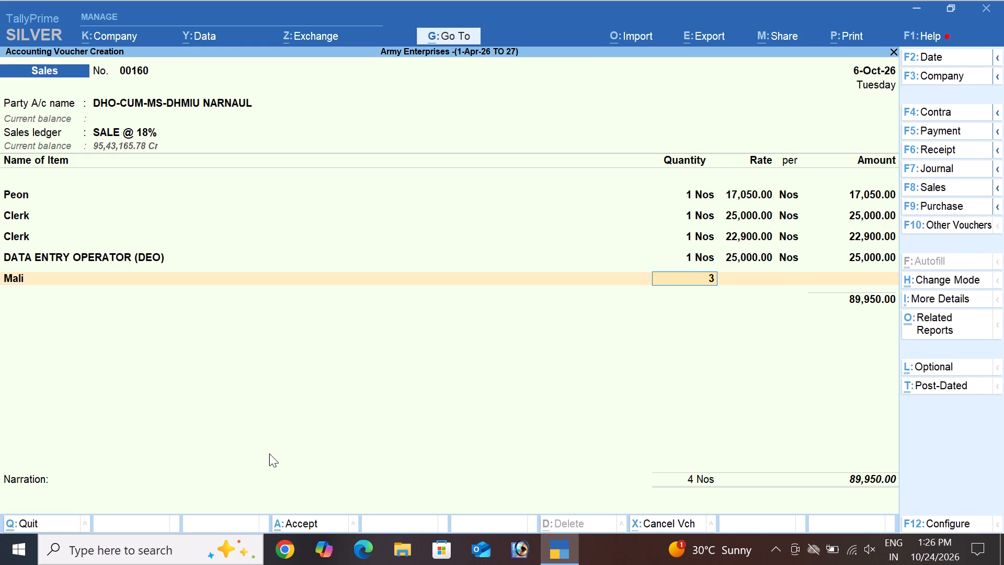
{"action": "key", "text": "Return"}
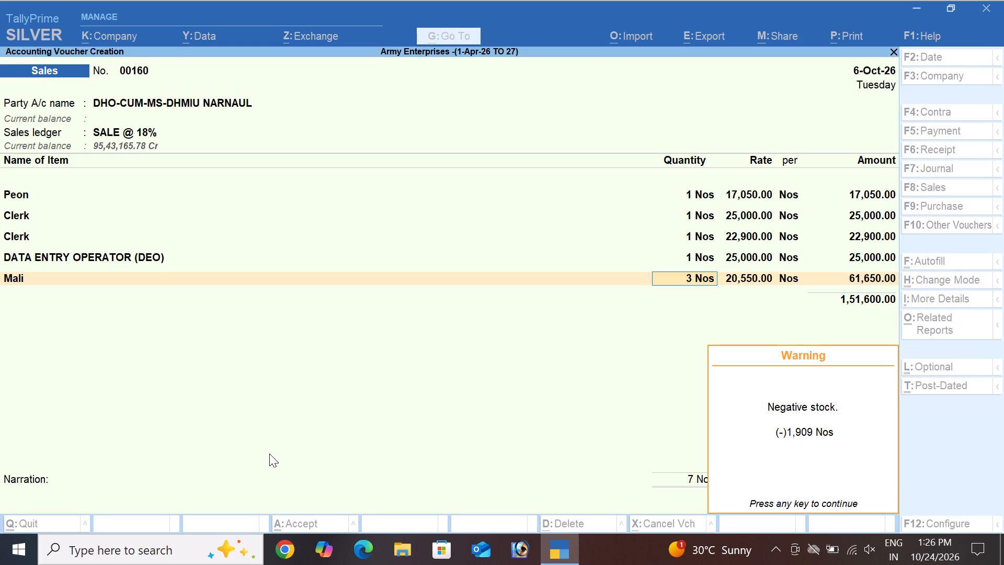
{"action": "key", "text": "Return"}
{"action": "type", "text": "170"}
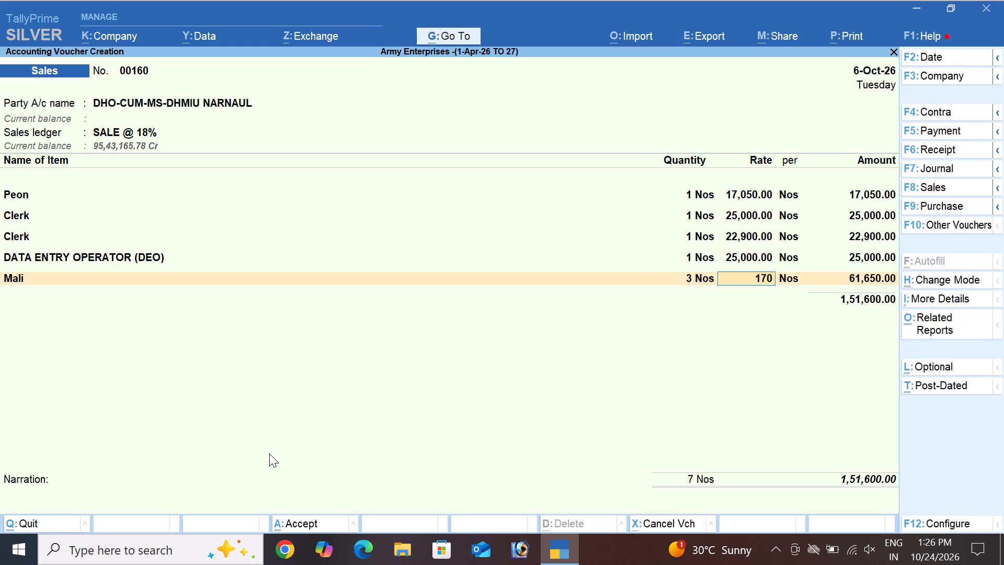
{"action": "type", "text": "50"}
{"action": "key", "text": "Return"}
{"action": "key", "text": "Return"}
{"action": "key", "text": "Return"}
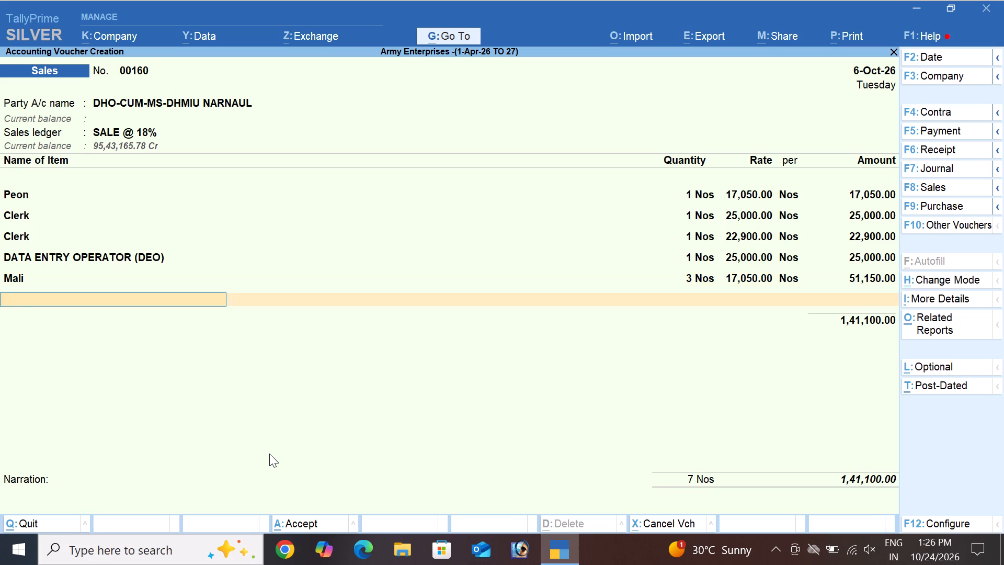
Add a second Mali item with a quantity of 1 Nos, keeping the default rate of 20,550.
{"action": "type", "text": "mali"}
{"action": "key", "text": "Return"}
{"action": "key", "text": "Return"}
{"action": "key", "text": "1"}
{"action": "key", "text": "Return"}
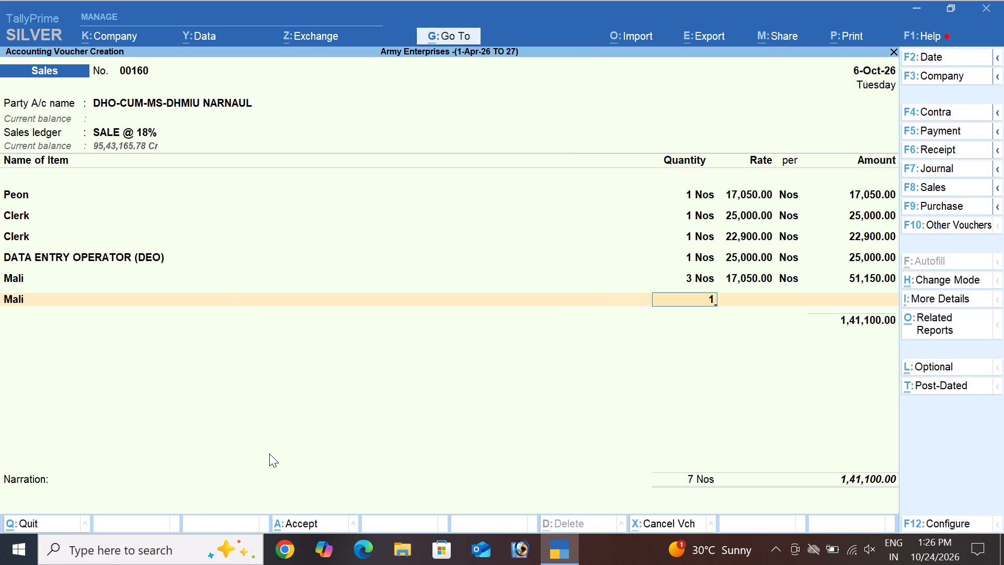
{"action": "key", "text": "Return"}
{"action": "key", "text": "Return"}
{"action": "key", "text": "Return"}
{"action": "key", "text": "Return"}
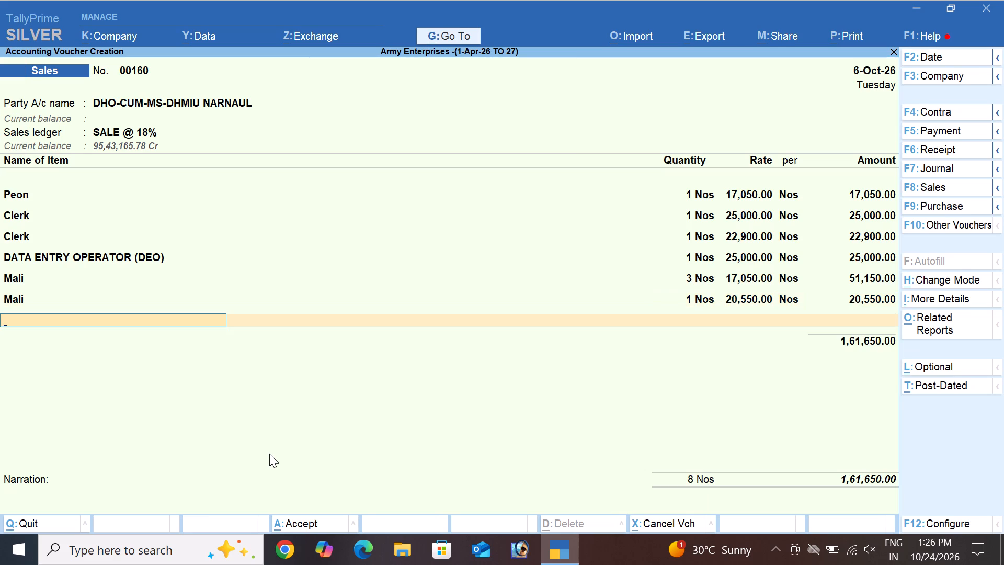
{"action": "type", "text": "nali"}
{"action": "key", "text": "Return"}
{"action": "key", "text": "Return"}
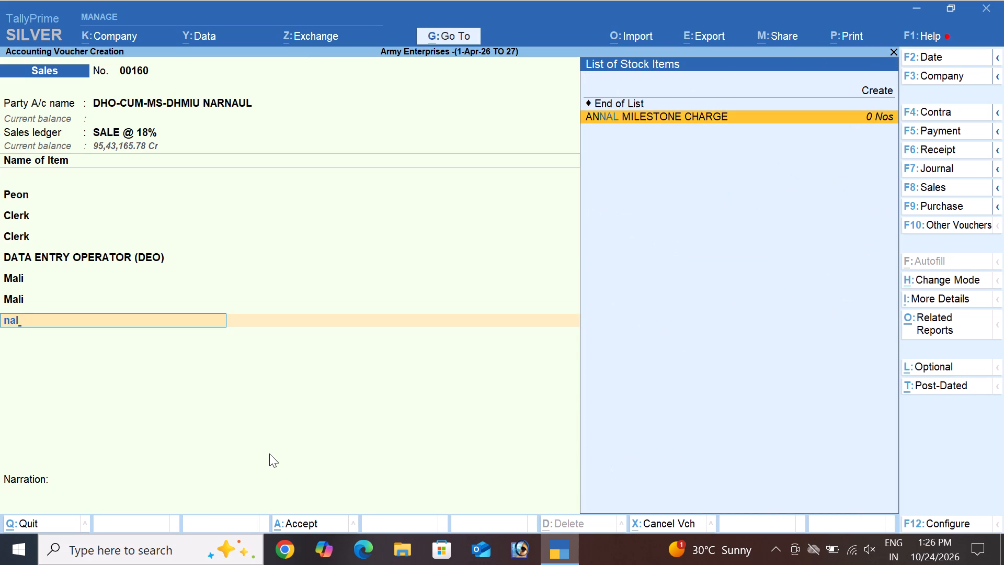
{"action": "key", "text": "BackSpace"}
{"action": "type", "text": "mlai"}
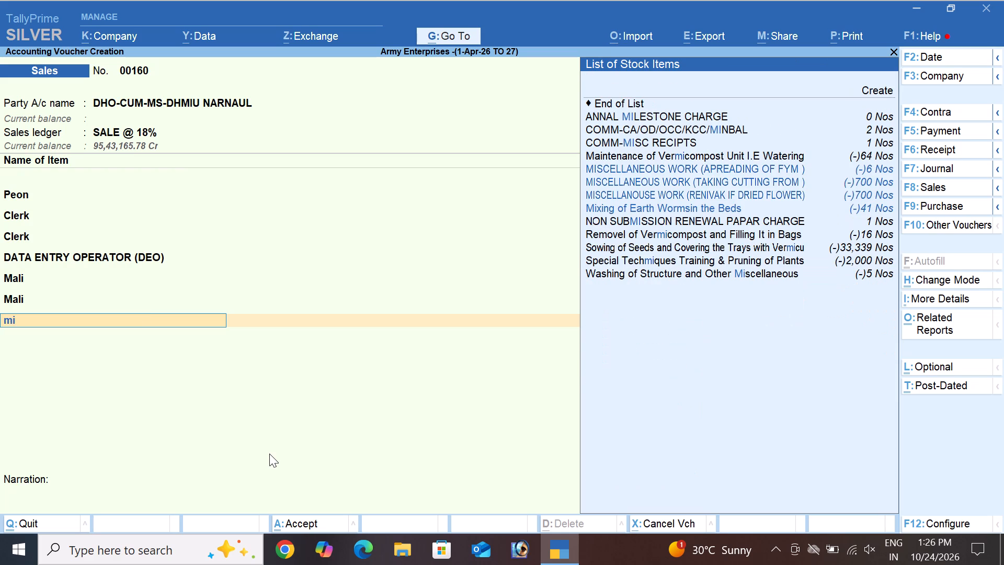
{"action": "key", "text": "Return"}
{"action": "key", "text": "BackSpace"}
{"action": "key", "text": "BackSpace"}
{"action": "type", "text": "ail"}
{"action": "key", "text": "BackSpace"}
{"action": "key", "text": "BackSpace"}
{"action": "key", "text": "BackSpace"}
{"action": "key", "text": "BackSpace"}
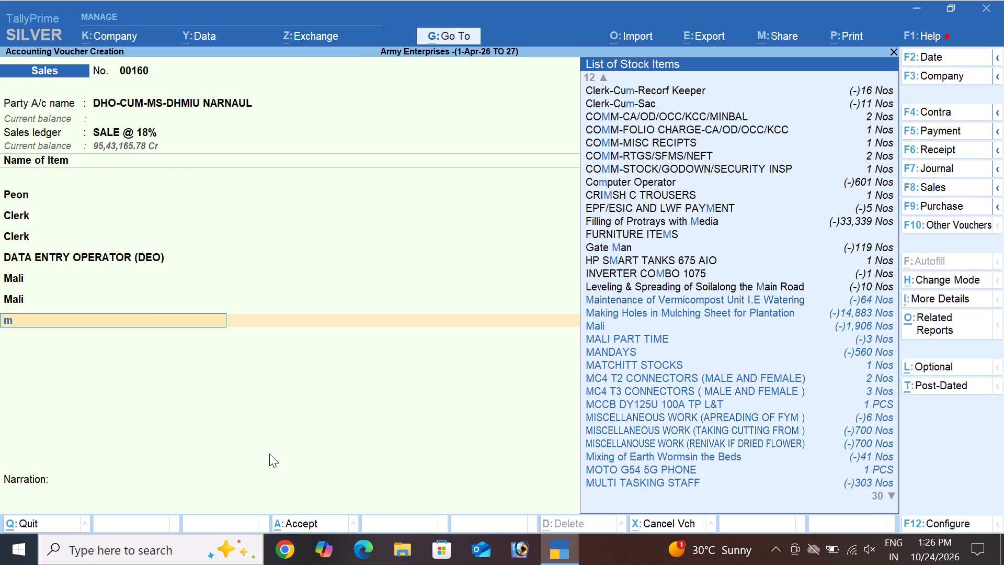
Add a third Mali item with a quantity of 1 Nos at a rate of 18,880.
{"action": "type", "text": "mali"}
{"action": "key", "text": "Return"}
{"action": "key", "text": "Return"}
{"action": "key", "text": "1"}
{"action": "key", "text": "Return"}
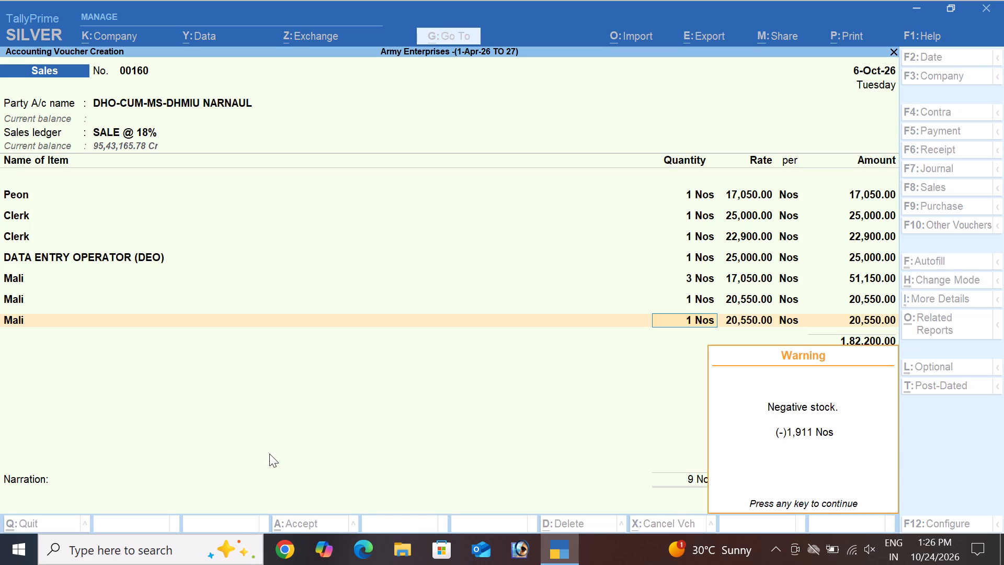
{"action": "key", "text": "Return"}
{"action": "type", "text": "18880"}
{"action": "key", "text": "Return"}
{"action": "key", "text": "Return"}
{"action": "key", "text": "Return"}
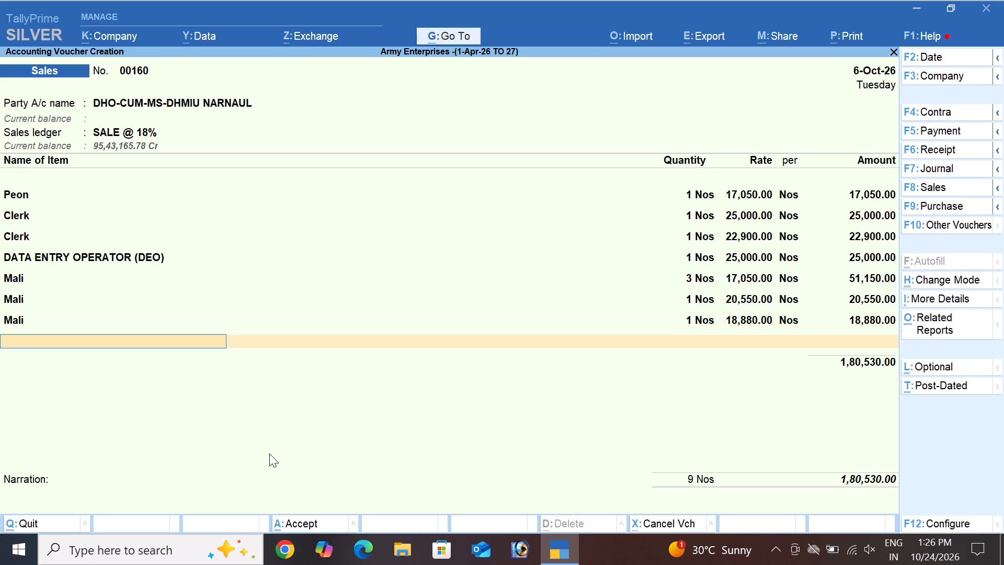
Add the SUPERVISOR item with a quantity of 1 Nos at a rate of 22,900 and end the item list.
{"action": "type", "text": "super"}
{"action": "key", "text": "Down"}
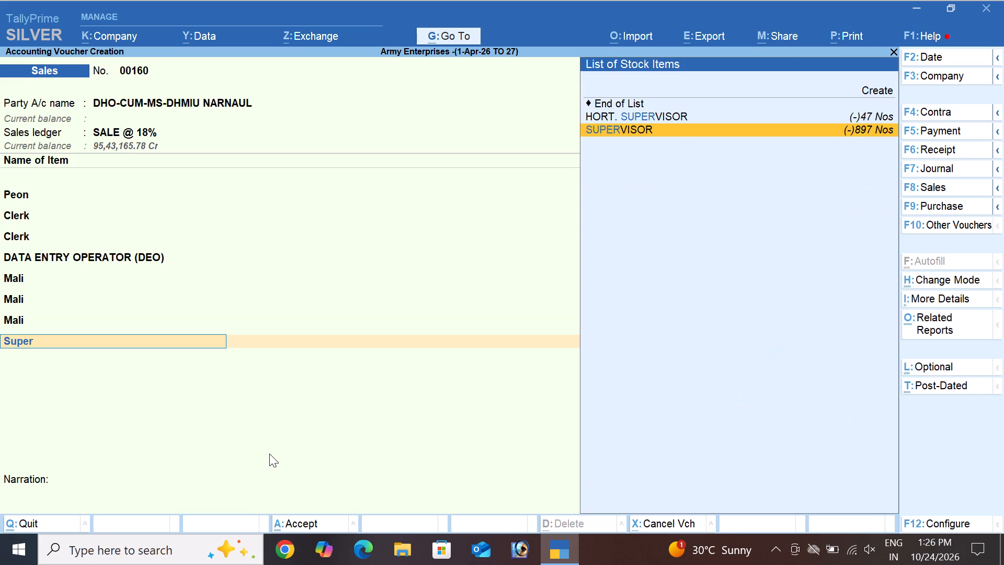
{"action": "key", "text": "Return"}
{"action": "key", "text": "Return"}
{"action": "key", "text": "1"}
{"action": "key", "text": "Return"}
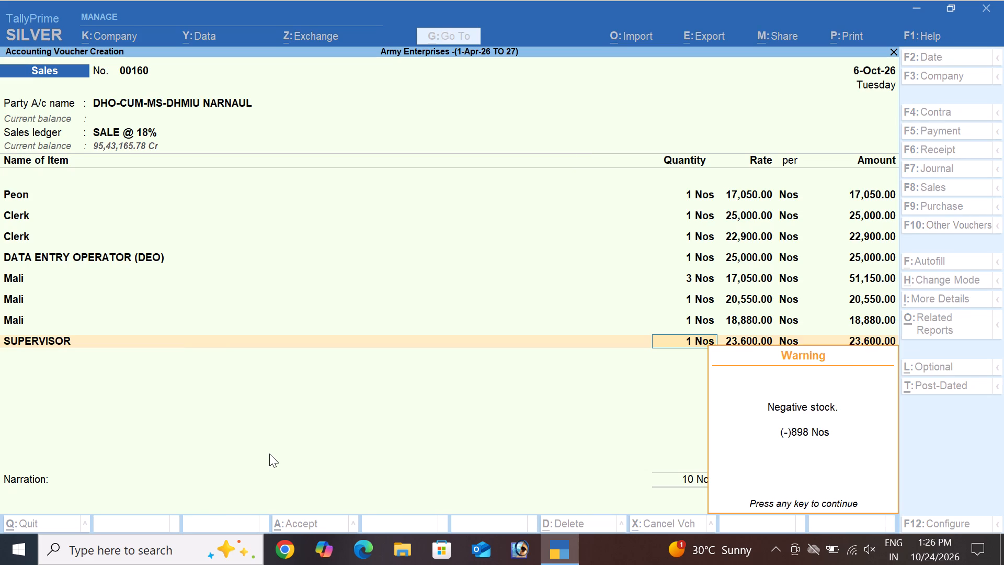
{"action": "key", "text": "Return"}
{"action": "type", "text": "22900"}
{"action": "key", "text": "Return"}
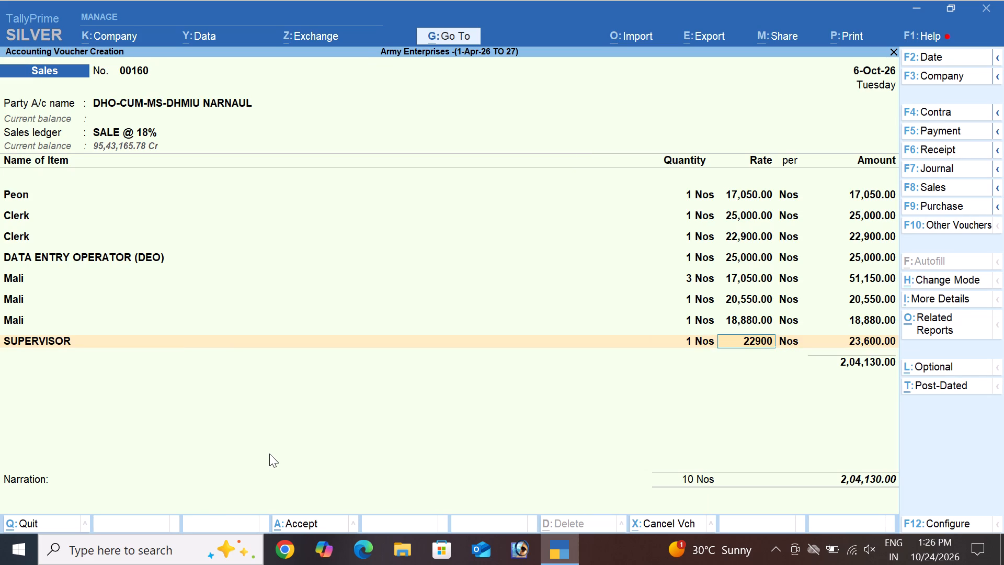
{"action": "key", "text": "Return"}
{"action": "key", "text": "Return"}
{"action": "key", "text": "Return"}
Add the EPF PAYBLE AFTER GST 13% ledger below the items with an amount of 17,550.
{"action": "type", "text": "epf"}
{"action": "key", "text": "Down"}
{"action": "key", "text": "Down"}
{"action": "key", "text": "Down"}
{"action": "key", "text": "Down"}
{"action": "key", "text": "Down"}
{"action": "key", "text": "Down"}
{"action": "key", "text": "Down"}
{"action": "key", "text": "Down"}
{"action": "key", "text": "Return"}
{"action": "key", "text": "Return"}
{"action": "key", "text": "Return"}
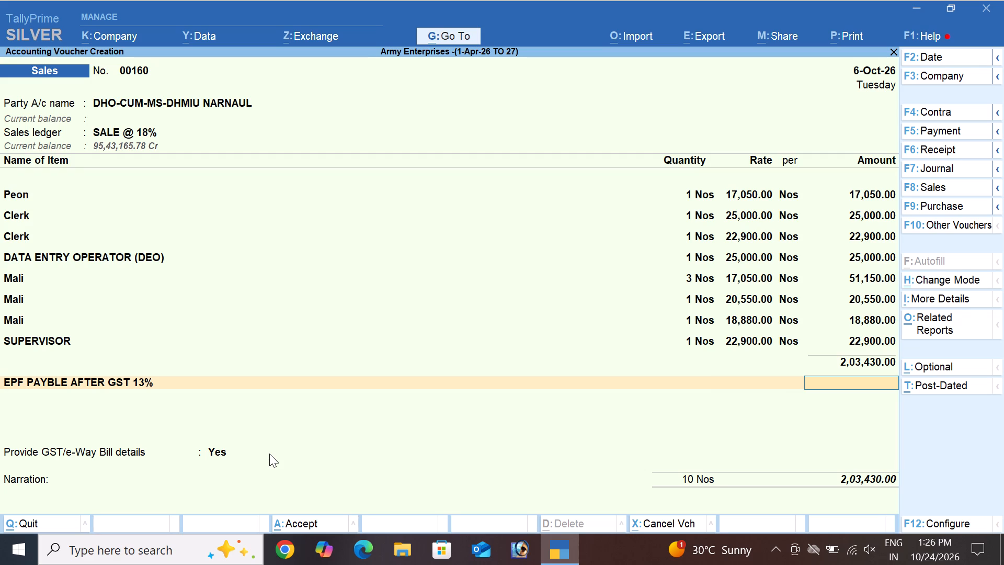
{"action": "type", "text": "17550"}
{"action": "key", "text": "Return"}
Add the ESIC PAYBLE AFTER GST 3.25% ledger with an amount of 3,497.99.
{"action": "type", "text": "esi"}
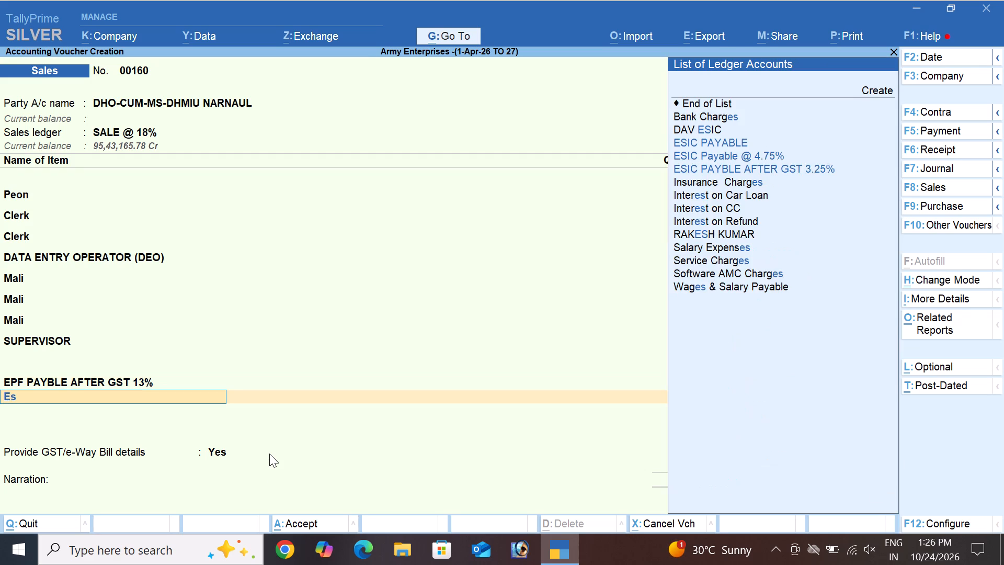
{"action": "key", "text": "Down"}
{"action": "key", "text": "Down"}
{"action": "key", "text": "Down"}
{"action": "key", "text": "Down"}
{"action": "key", "text": "Down"}
{"action": "key", "text": "Down"}
{"action": "key", "text": "Down"}
{"action": "key", "text": "Down"}
{"action": "key", "text": "Down"}
{"action": "key", "text": "Down"}
{"action": "key", "text": "Return"}
{"action": "key", "text": "Return"}
{"action": "key", "text": "Return"}
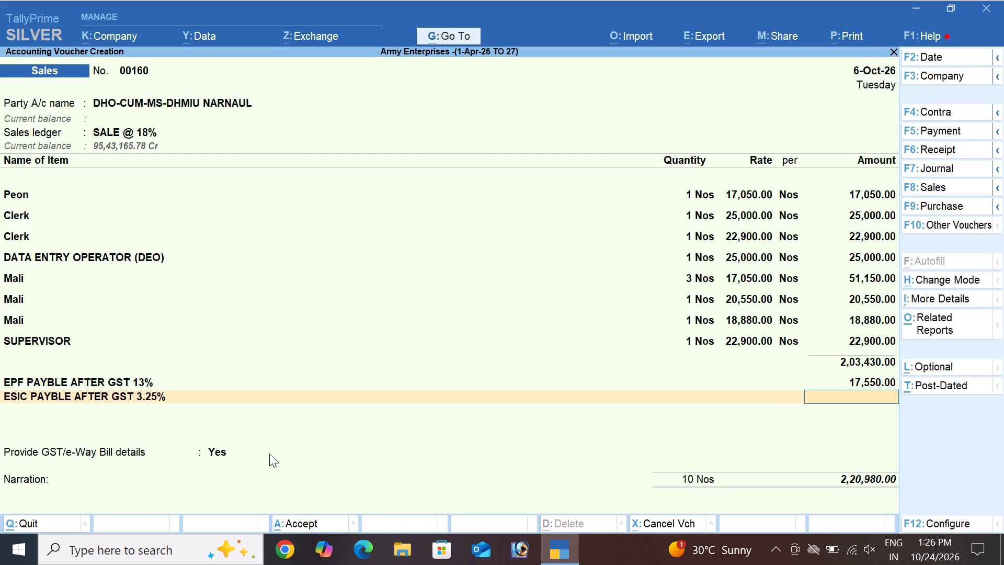
{"action": "type", "text": "3497"}
{"action": "type", "text": ".99"}
{"action": "key", "text": "Return"}
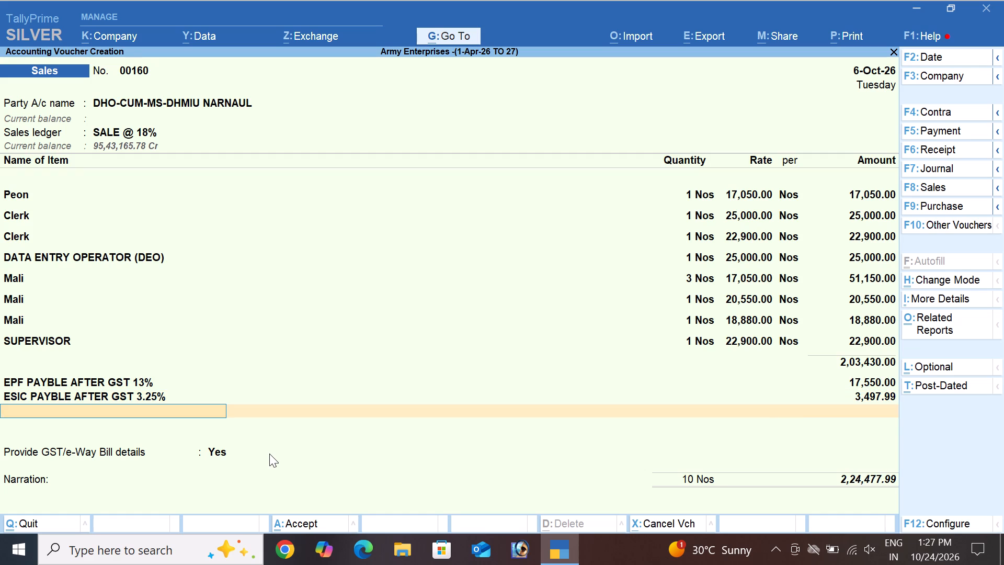
Add the LWF AFTER GST ledger below the ESIC line with an amount of 680.
{"action": "type", "text": "le"}
{"action": "key", "text": "BackSpace"}
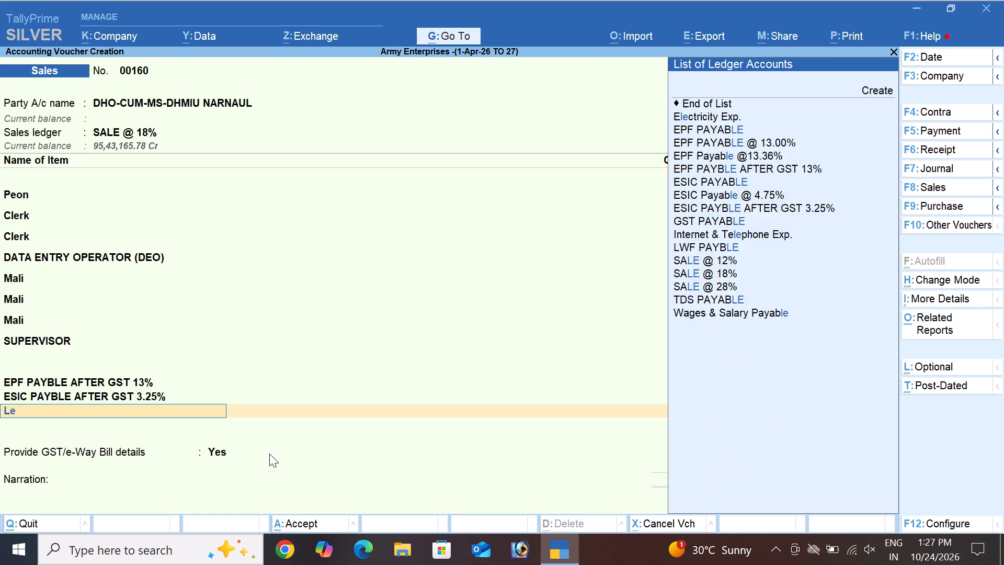
{"action": "type", "text": "wf"}
{"action": "key", "text": "Down"}
{"action": "key", "text": "Down"}
{"action": "key", "text": "Down"}
{"action": "key", "text": "Down"}
{"action": "key", "text": "Down"}
{"action": "key", "text": "space"}
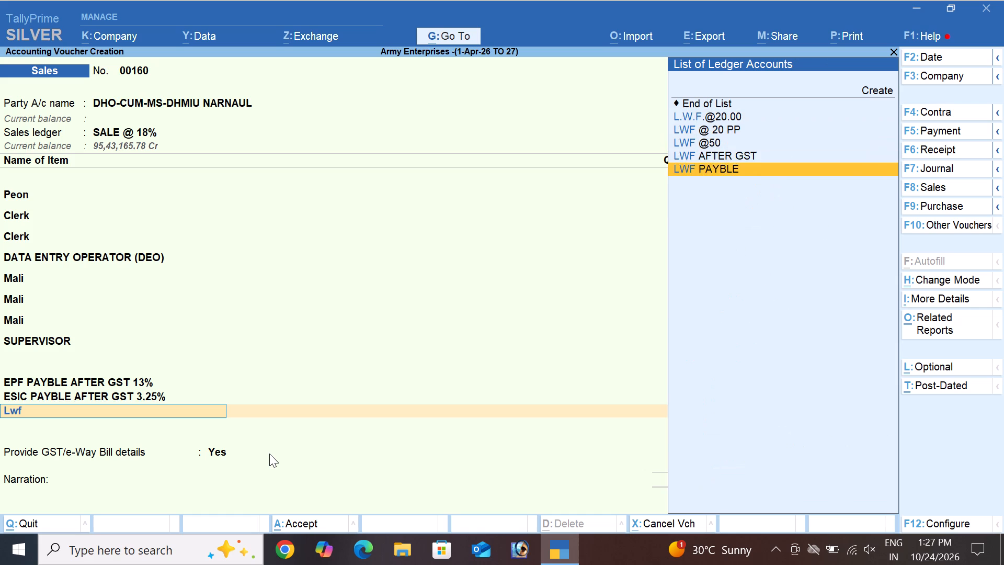
{"action": "key", "text": "Down"}
{"action": "key", "text": "Down"}
{"action": "key", "text": "Down"}
{"action": "key", "text": "Down"}
{"action": "key", "text": "Return"}
{"action": "key", "text": "Return"}
{"action": "key", "text": "Return"}
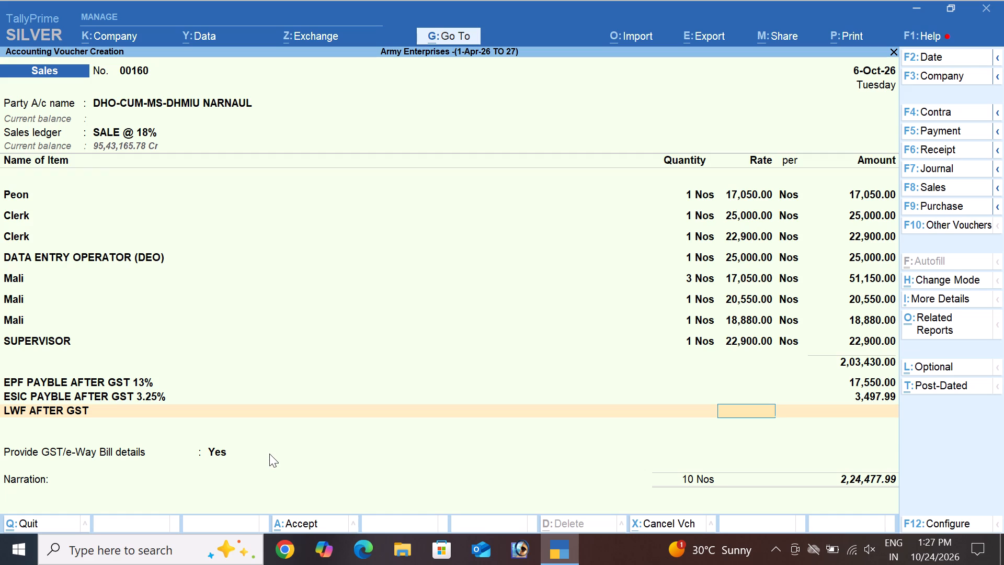
{"action": "type", "text": "680"}
{"action": "key", "text": "Return"}
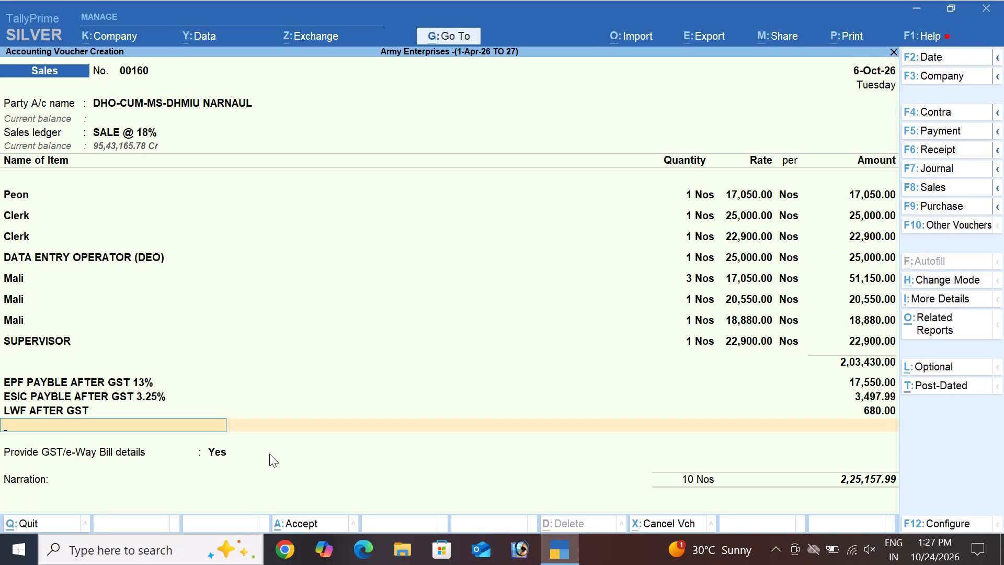
Add the Service Charges ledger below the LWF line with an amount of 8,700.
{"action": "type", "text": "serv"}
{"action": "key", "text": "Left"}
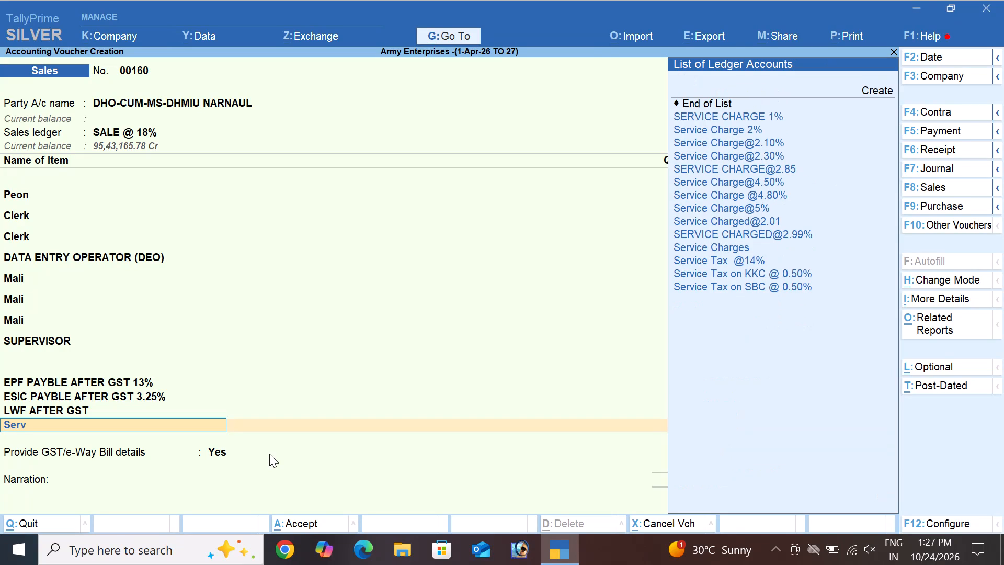
{"action": "key", "text": "Down"}
{"action": "key", "text": "Down"}
{"action": "key", "text": "Down"}
{"action": "key", "text": "Down"}
{"action": "key", "text": "Down"}
{"action": "key", "text": "Down"}
{"action": "key", "text": "Down"}
{"action": "key", "text": "Down"}
{"action": "key", "text": "Down"}
{"action": "key", "text": "Down"}
{"action": "key", "text": "Down"}
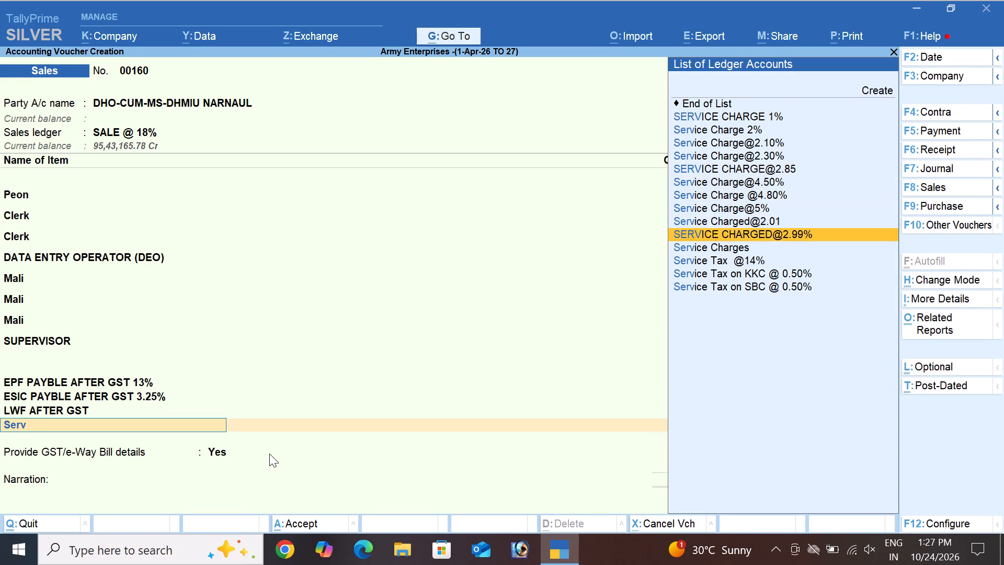
{"action": "key", "text": "Return"}
{"action": "key", "text": "Return"}
{"action": "key", "text": "Return"}
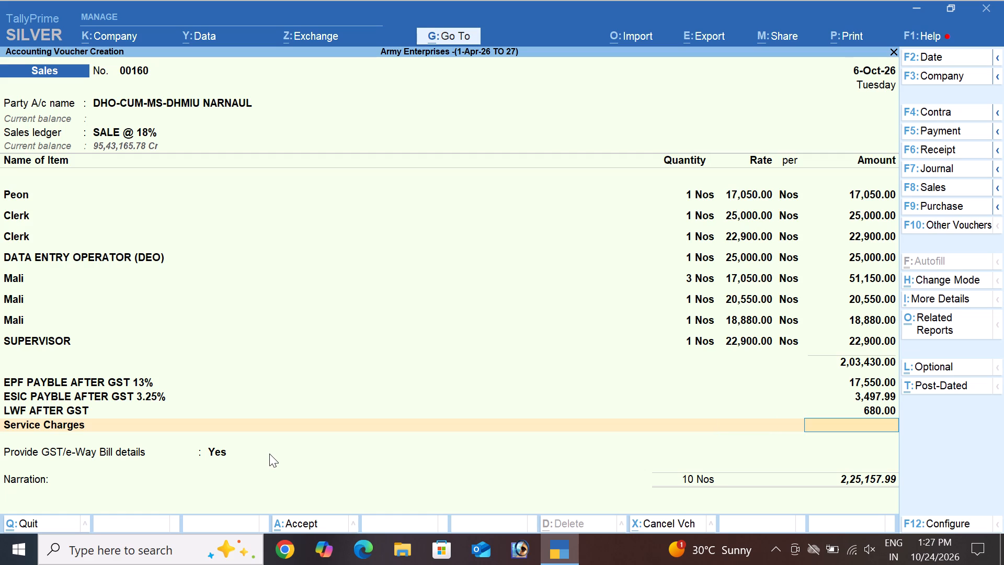
{"action": "type", "text": "8700"}
{"action": "key", "text": "Return"}
Add the SGST@9% ledger below the Service Charges line with its calculated 9% amount.
{"action": "type", "text": "sgst"}
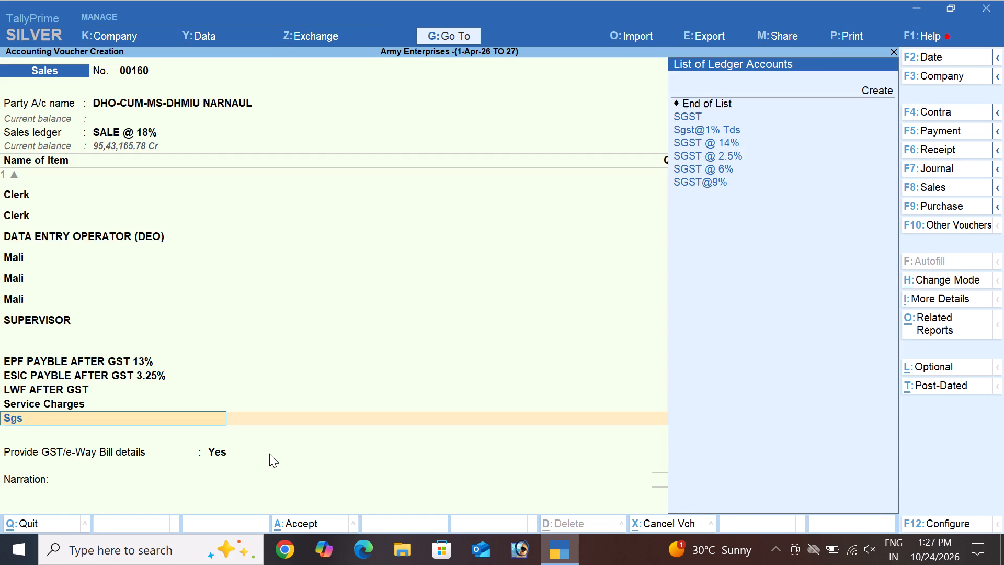
{"action": "key", "text": "Down"}
{"action": "key", "text": "Down"}
{"action": "key", "text": "Down"}
{"action": "key", "text": "Down"}
{"action": "key", "text": "Down"}
{"action": "key", "text": "Down"}
{"action": "key", "text": "Down"}
{"action": "key", "text": "Down"}
{"action": "key", "text": "Down"}
{"action": "key", "text": "Down"}
{"action": "key", "text": "Down"}
{"action": "key", "text": "Down"}
{"action": "key", "text": "Down"}
{"action": "key", "text": "Return"}
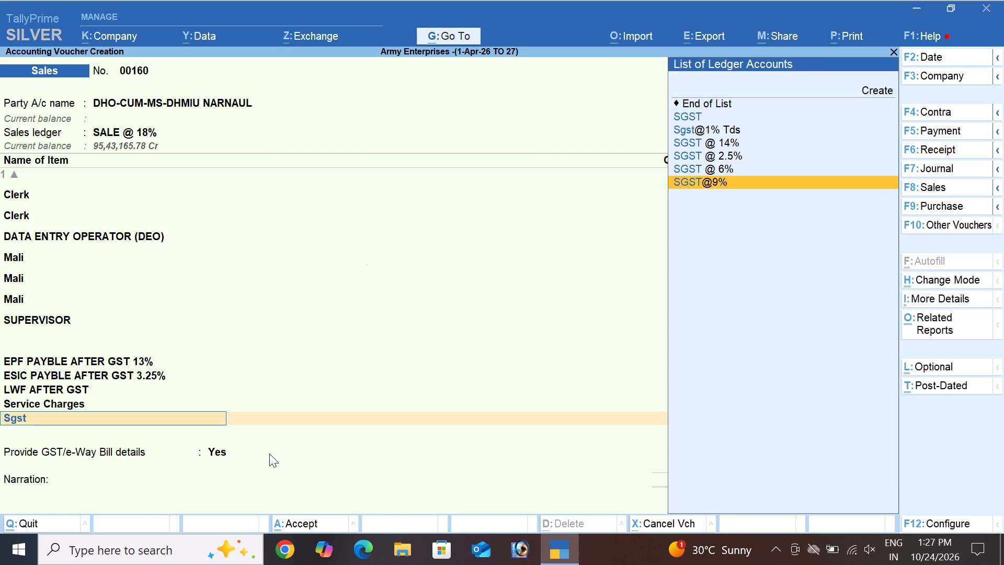
{"action": "key", "text": "Return"}
{"action": "key", "text": "Return"}
Add the CGST@ 9% ledger below the SGST line with its calculated 9% amount.
{"action": "type", "text": "cgst"}
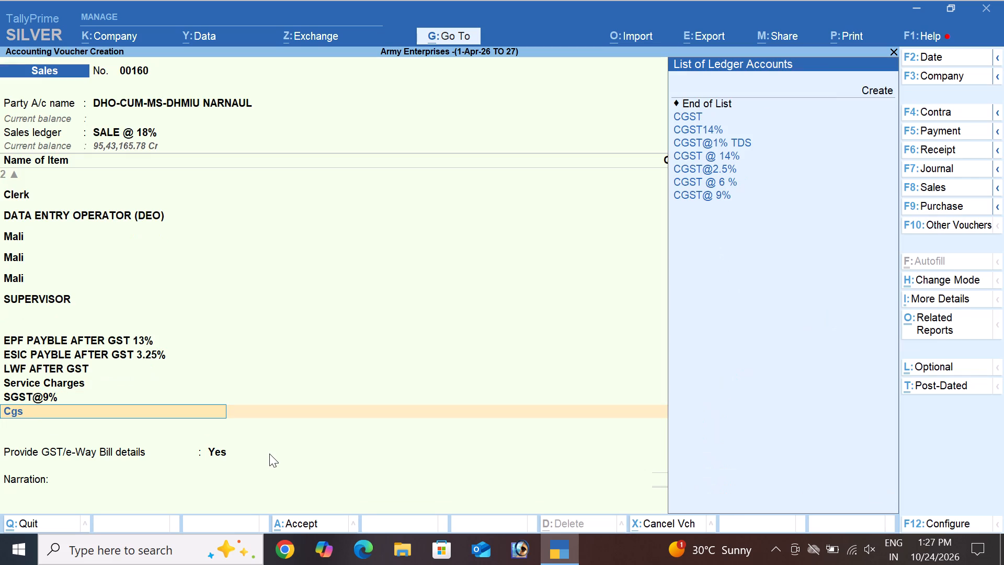
{"action": "key", "text": "Down"}
{"action": "key", "text": "Down"}
{"action": "key", "text": "Down"}
{"action": "key", "text": "Down"}
{"action": "key", "text": "Down"}
{"action": "key", "text": "Down"}
{"action": "key", "text": "Down"}
{"action": "key", "text": "Down"}
{"action": "key", "text": "Down"}
{"action": "key", "text": "Down"}
{"action": "key", "text": "Down"}
{"action": "key", "text": "Down"}
{"action": "key", "text": "Down"}
{"action": "key", "text": "Return"}
{"action": "key", "text": "Return"}
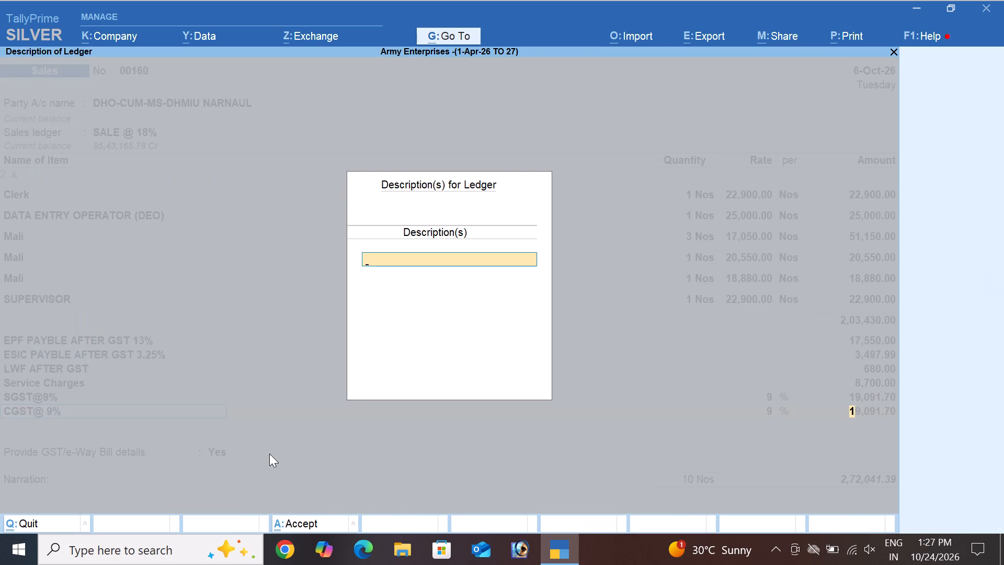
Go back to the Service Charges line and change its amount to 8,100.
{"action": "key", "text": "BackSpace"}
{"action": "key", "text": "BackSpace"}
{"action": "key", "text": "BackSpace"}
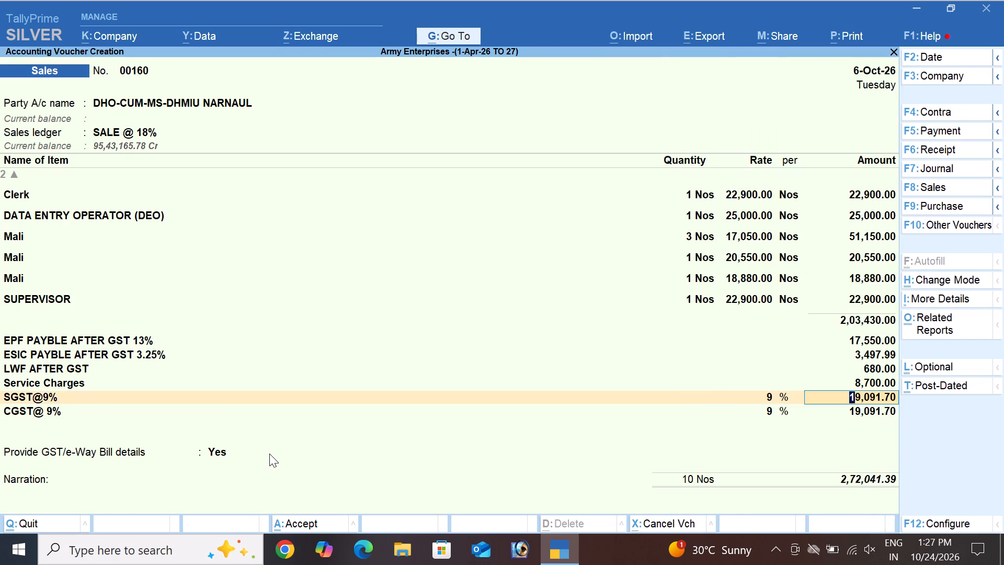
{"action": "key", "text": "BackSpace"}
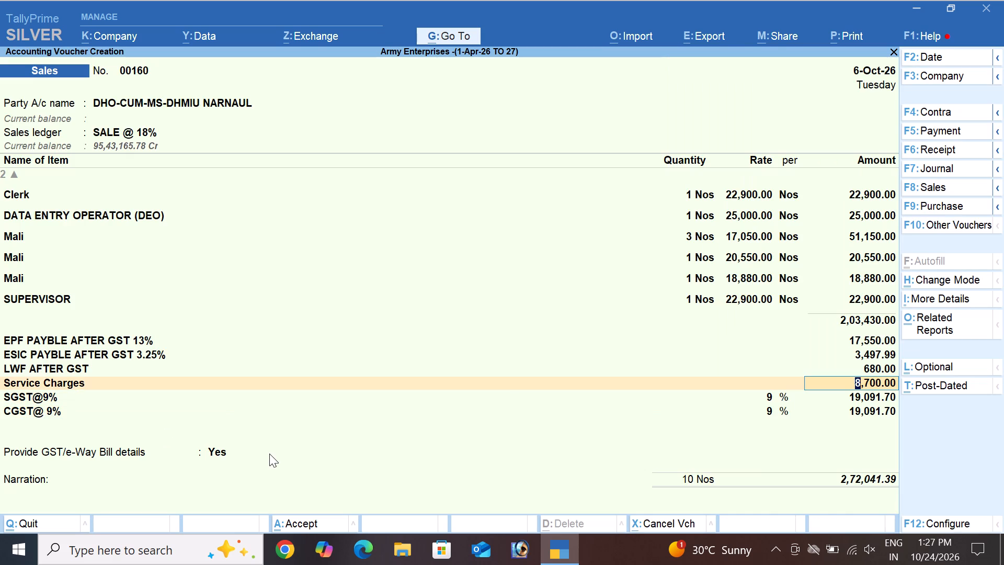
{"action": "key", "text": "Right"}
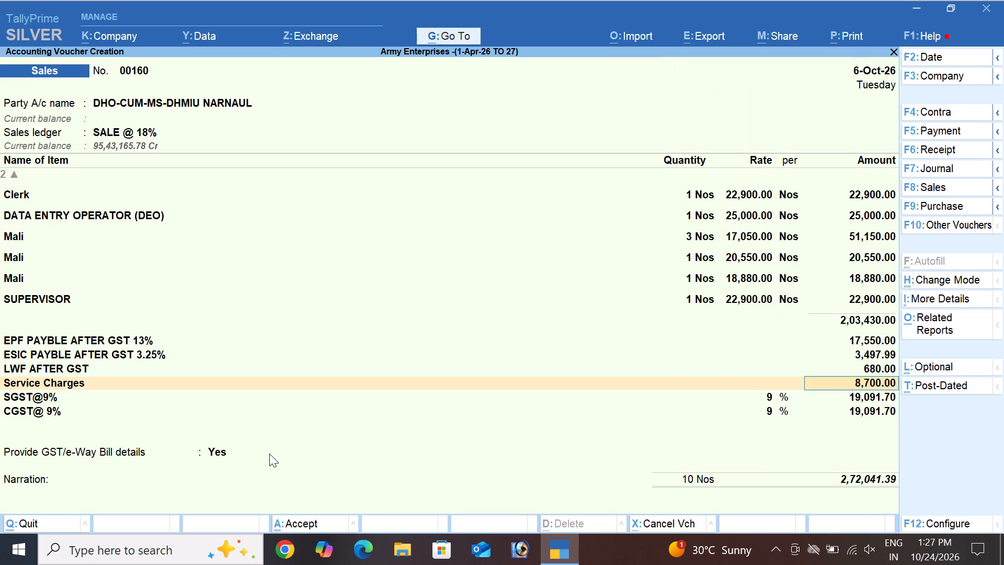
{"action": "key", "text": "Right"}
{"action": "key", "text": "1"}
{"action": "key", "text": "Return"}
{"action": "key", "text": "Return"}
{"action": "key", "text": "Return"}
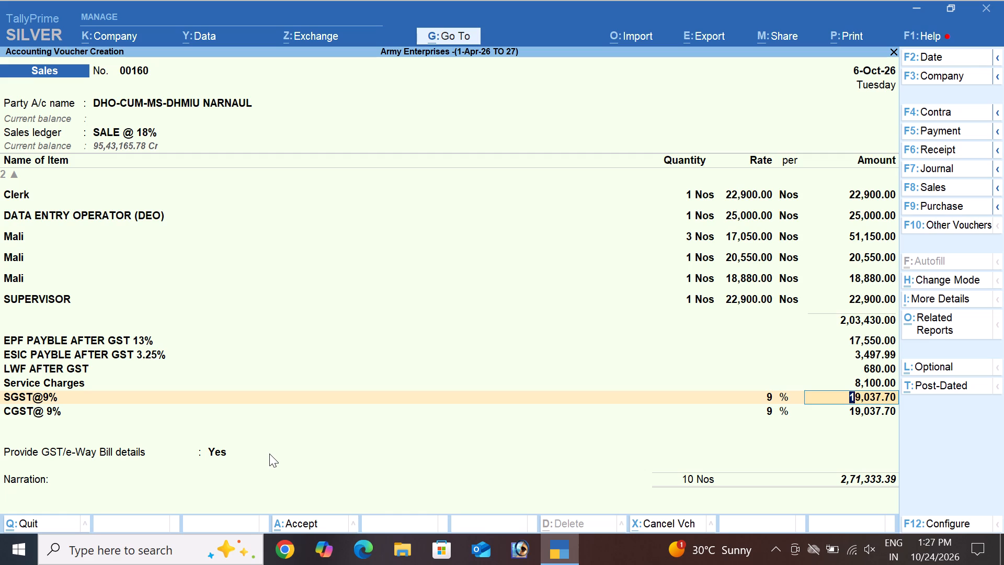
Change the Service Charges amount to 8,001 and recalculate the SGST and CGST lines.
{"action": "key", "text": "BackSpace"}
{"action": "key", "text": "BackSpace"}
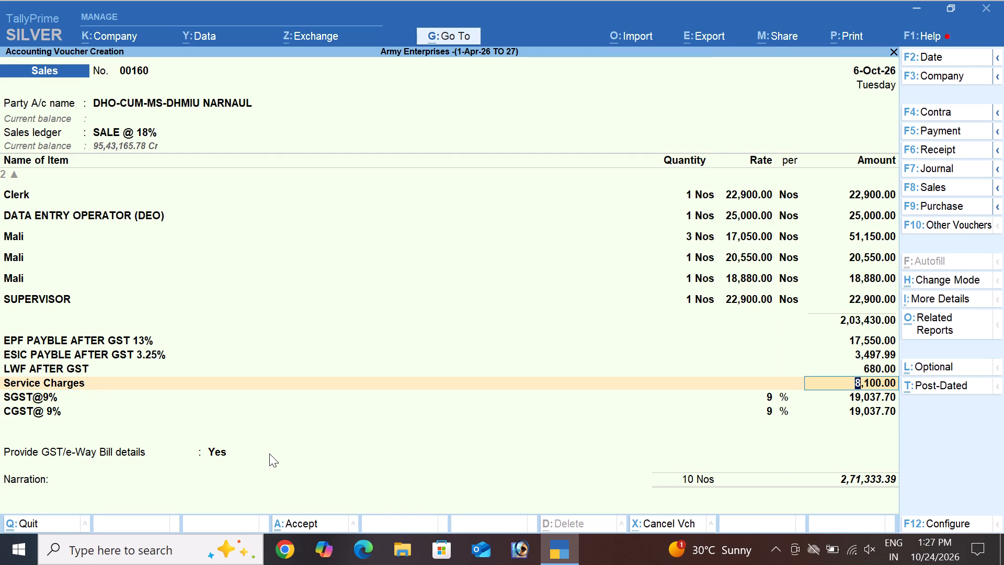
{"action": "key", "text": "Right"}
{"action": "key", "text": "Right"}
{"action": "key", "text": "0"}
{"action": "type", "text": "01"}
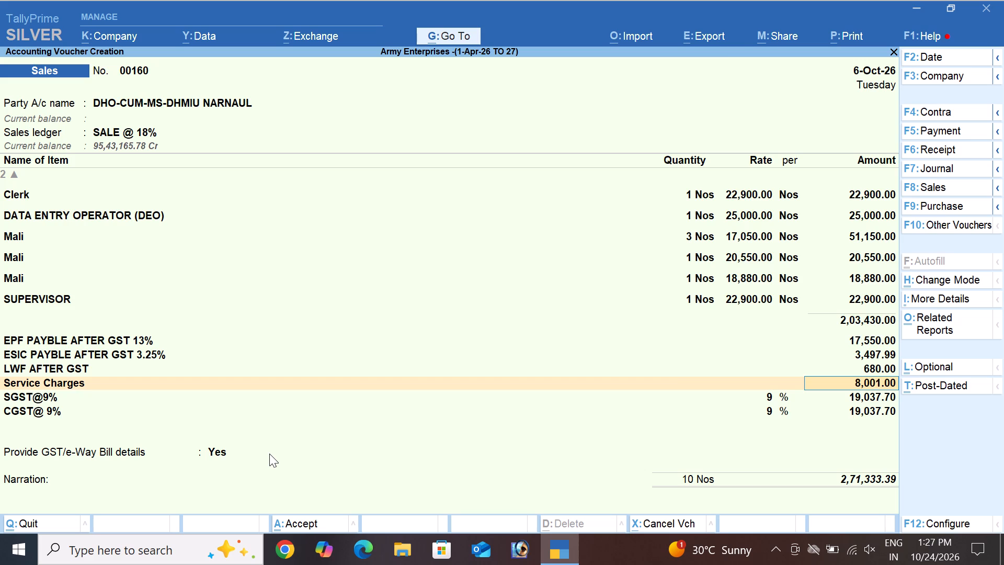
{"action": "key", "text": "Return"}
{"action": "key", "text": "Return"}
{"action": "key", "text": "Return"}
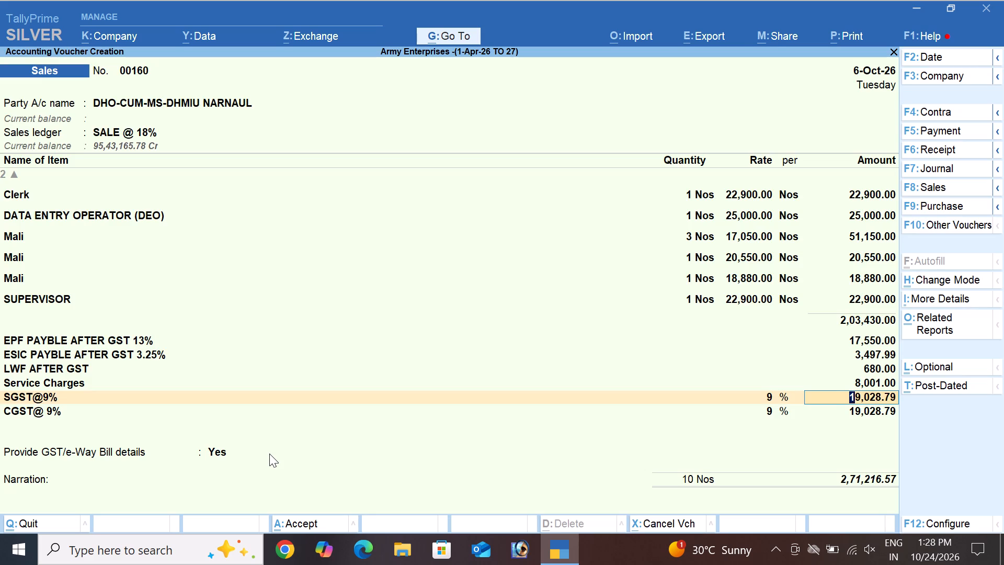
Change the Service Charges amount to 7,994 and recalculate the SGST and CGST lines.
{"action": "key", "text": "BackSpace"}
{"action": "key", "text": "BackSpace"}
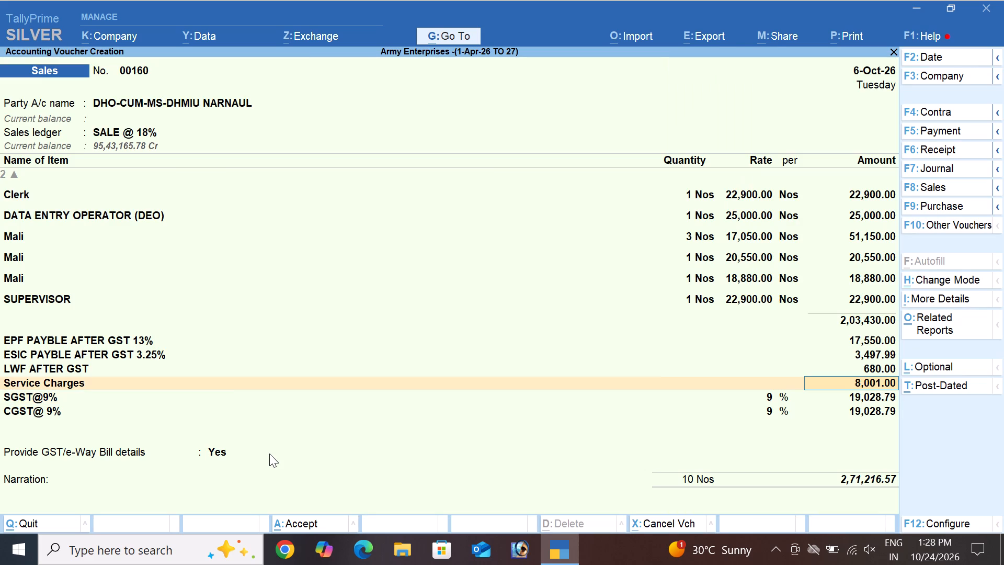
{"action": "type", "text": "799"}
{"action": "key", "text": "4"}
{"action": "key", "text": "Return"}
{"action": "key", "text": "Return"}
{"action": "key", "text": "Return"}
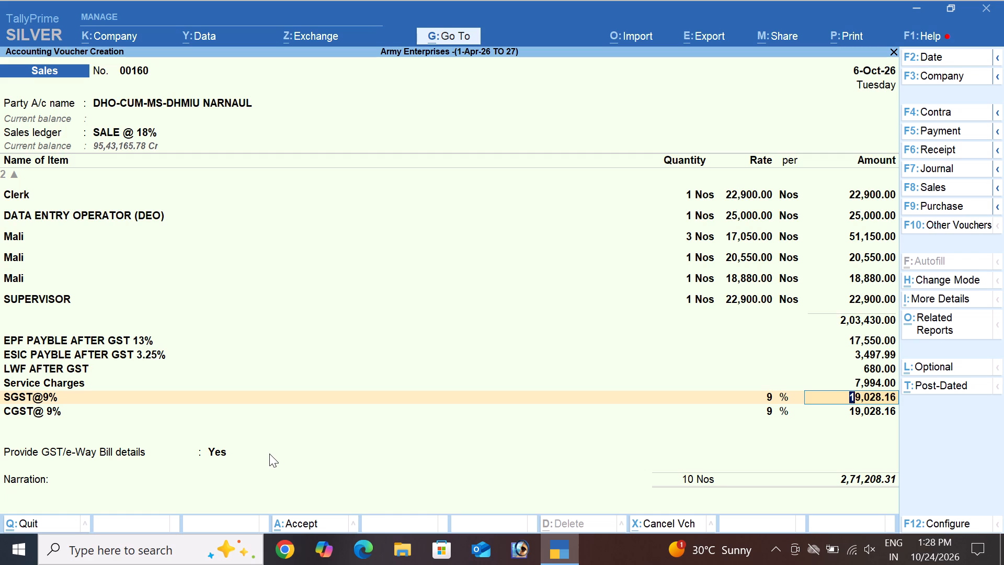
Set the Service Charges amount to 7,993 and recalculate the SGST and CGST lines.
{"action": "key", "text": "BackSpace"}
{"action": "key", "text": "BackSpace"}
{"action": "key", "text": "Right"}
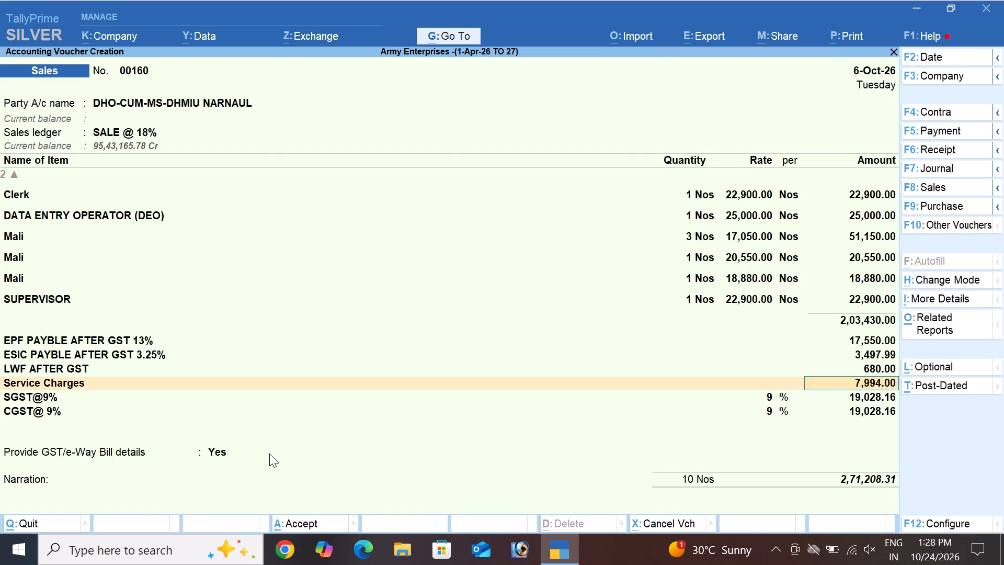
{"action": "key", "text": "Right"}
{"action": "key", "text": "Right"}
{"action": "key", "text": "Right"}
{"action": "key", "text": "3"}
{"action": "key", "text": "Return"}
{"action": "key", "text": "Return"}
{"action": "key", "text": "Return"}
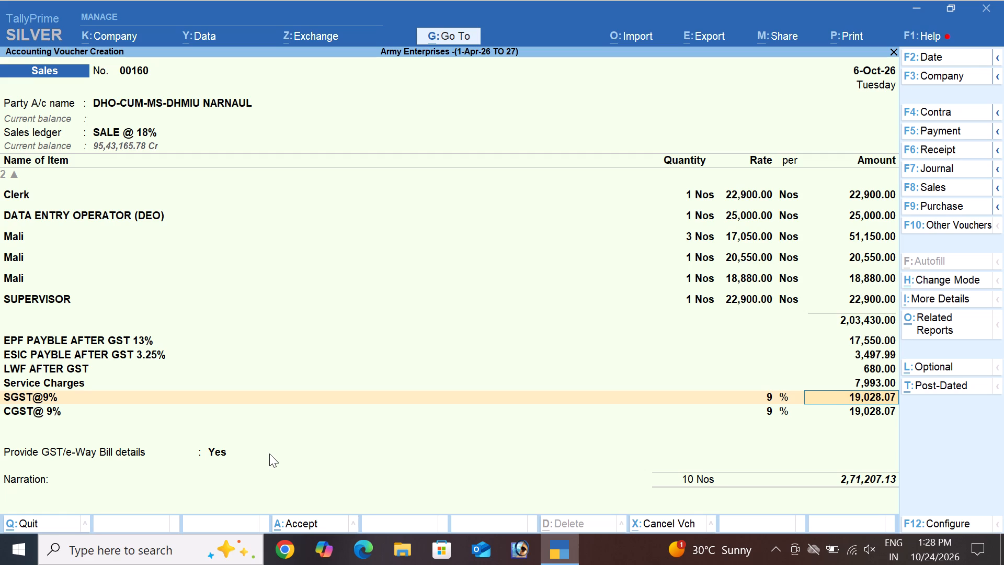
Add the R/OFF ledger below the CGST line with an amount of -0.13 and end the ledger list.
{"action": "key", "text": "Return"}
{"action": "key", "text": "Return"}
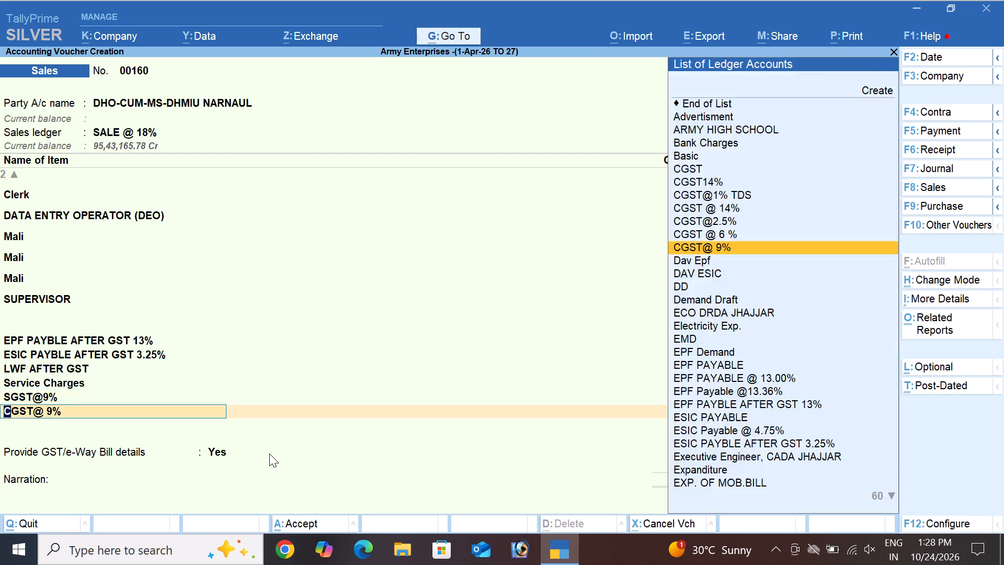
{"action": "key", "text": "Return"}
{"action": "key", "text": "Return"}
{"action": "type", "text": "r/off"}
{"action": "key", "text": "Return"}
{"action": "key", "text": "Return"}
{"action": "key", "text": "Return"}
{"action": "key", "text": "minus"}
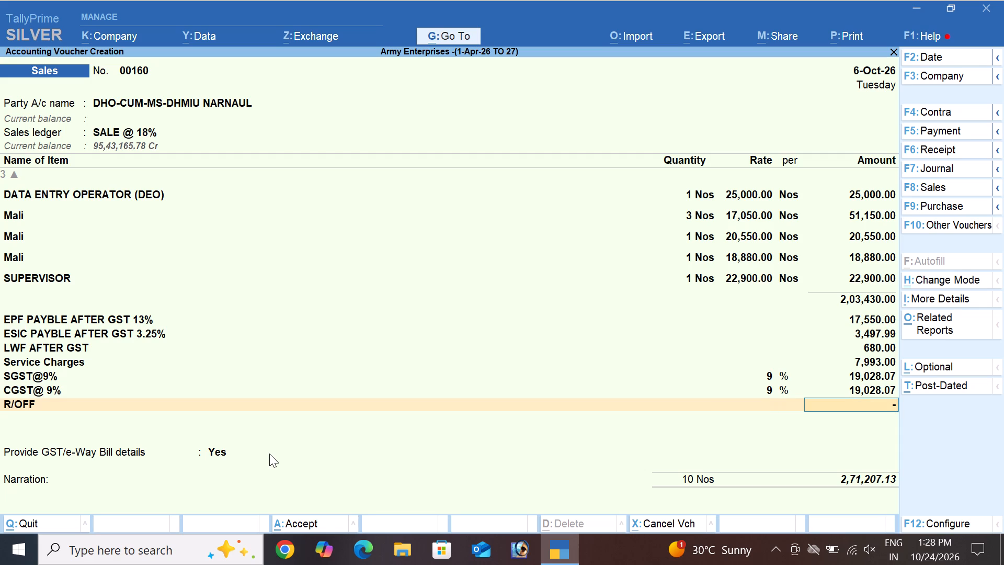
{"action": "type", "text": ".13"}
{"action": "key", "text": "Return"}
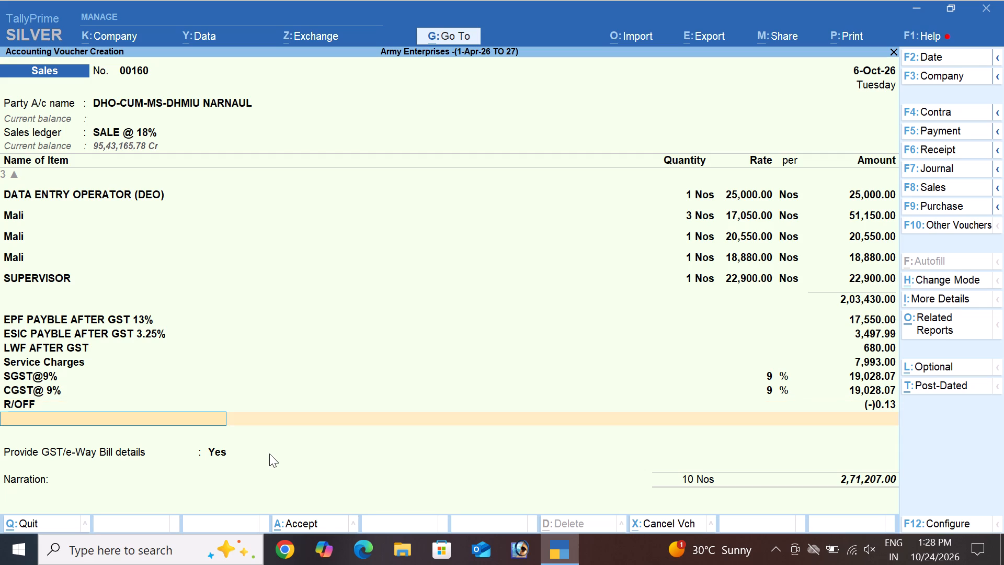
{"action": "key", "text": "Return"}
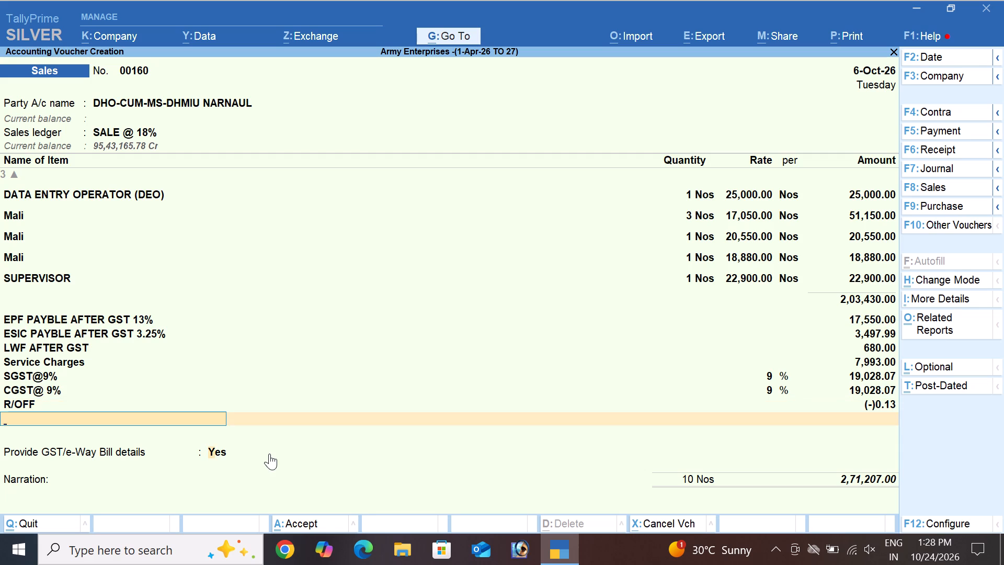
Set Provide GST/e-Way Bill details to No.
{"action": "left_click", "coordinate": [269, 454]}
{"action": "key", "text": "Return"}
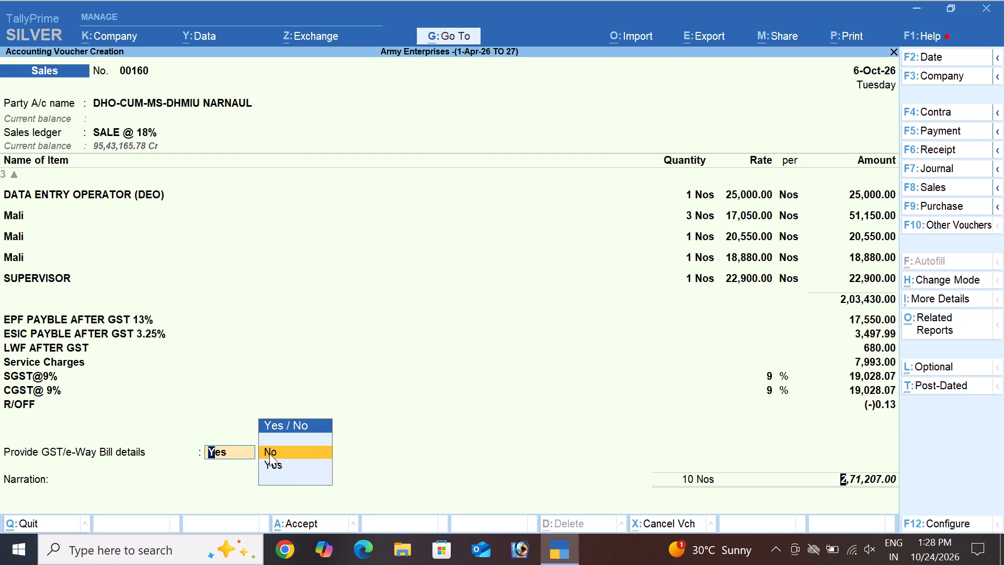
Accept the bill-wise details for DHO-CUM-MS-DHMIU NARNAUL as New Ref 00160 for 2,71,207.00 Dr.
{"action": "key", "text": "Return"}
{"action": "key", "text": "Return"}
{"action": "key", "text": "Return"}
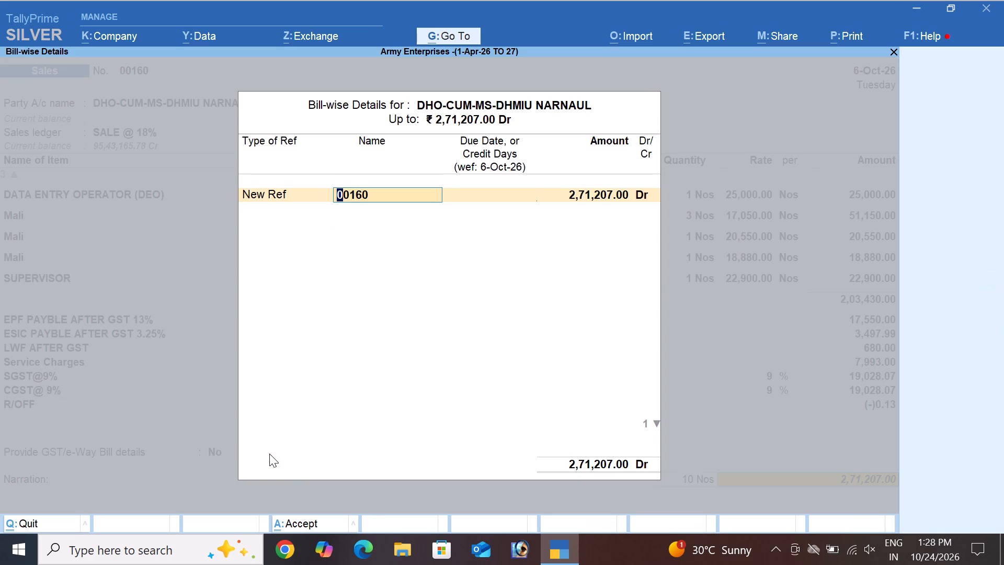
{"action": "key", "text": "Return"}
{"action": "key", "text": "Return"}
{"action": "key", "text": "Return"}
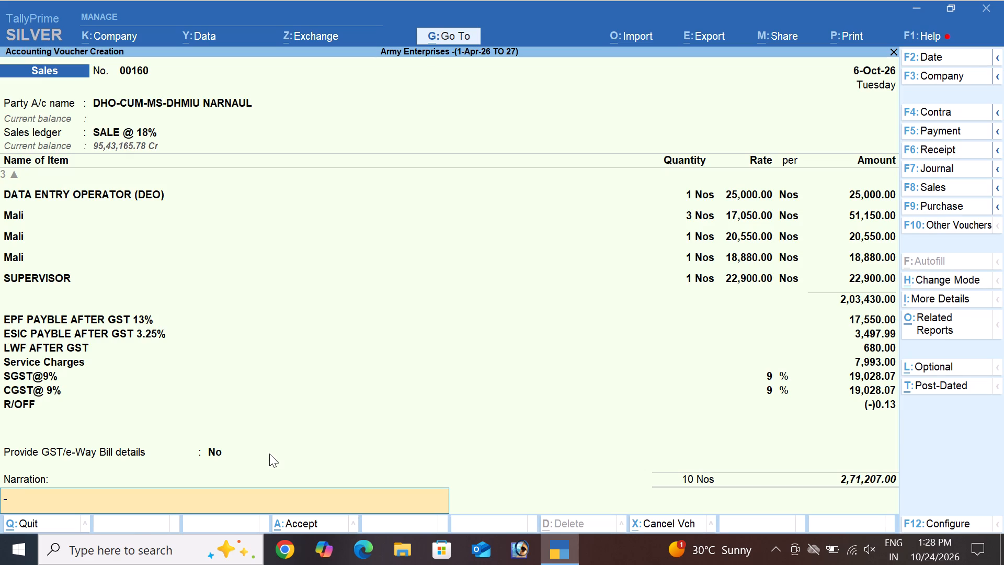
Enter the narration "aug month bill" and save sales voucher 00160.
{"action": "type", "text": "ma"}
{"action": "key", "text": "BackSpace"}
{"action": "key", "text": "BackSpace"}
{"action": "type", "text": "aug month"}
{"action": "key", "text": "space"}
{"action": "type", "text": "bill"}
{"action": "key", "text": "Return"}
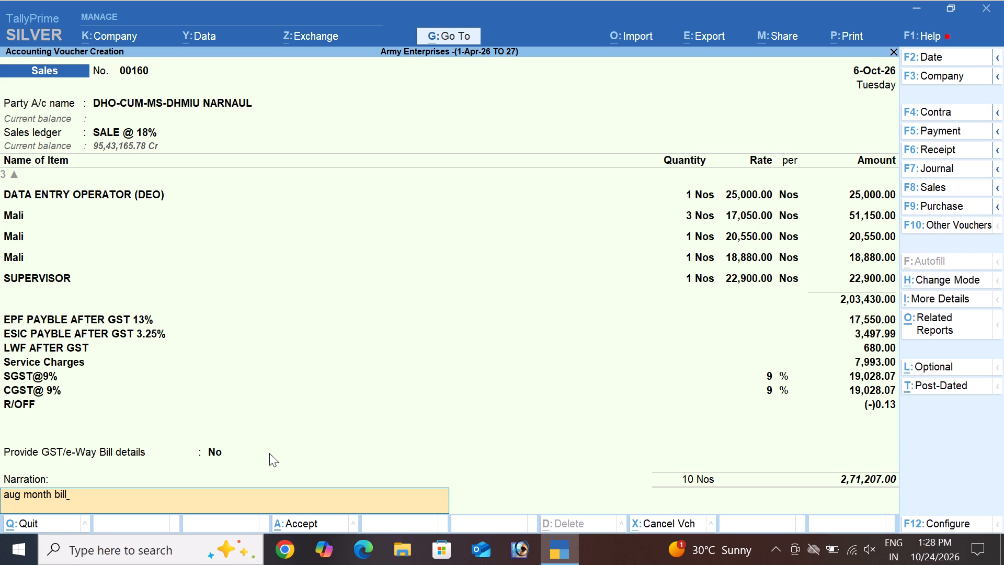
{"action": "key", "text": "Return"}
{"action": "key", "text": "Return"}
{"action": "key", "text": "Return"}
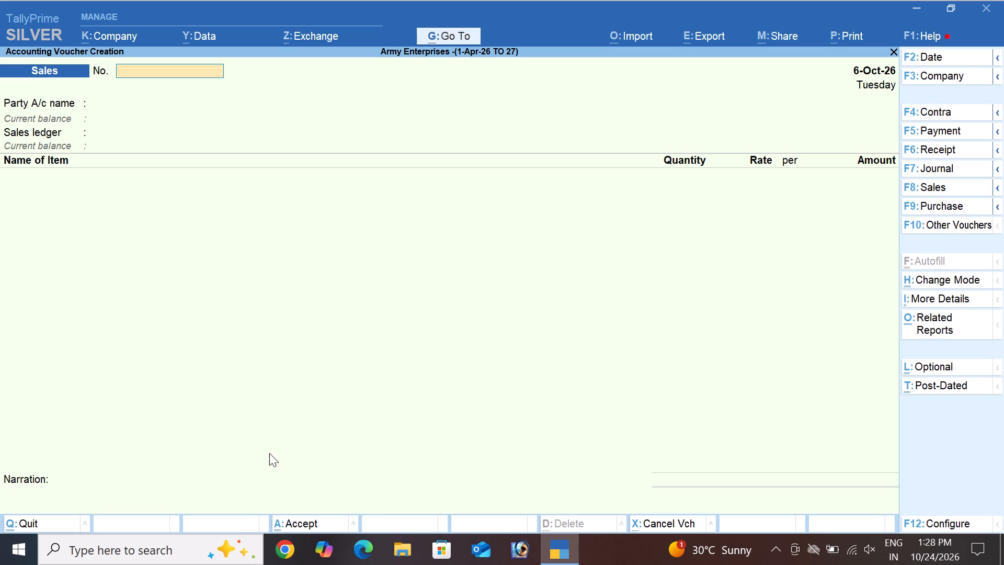
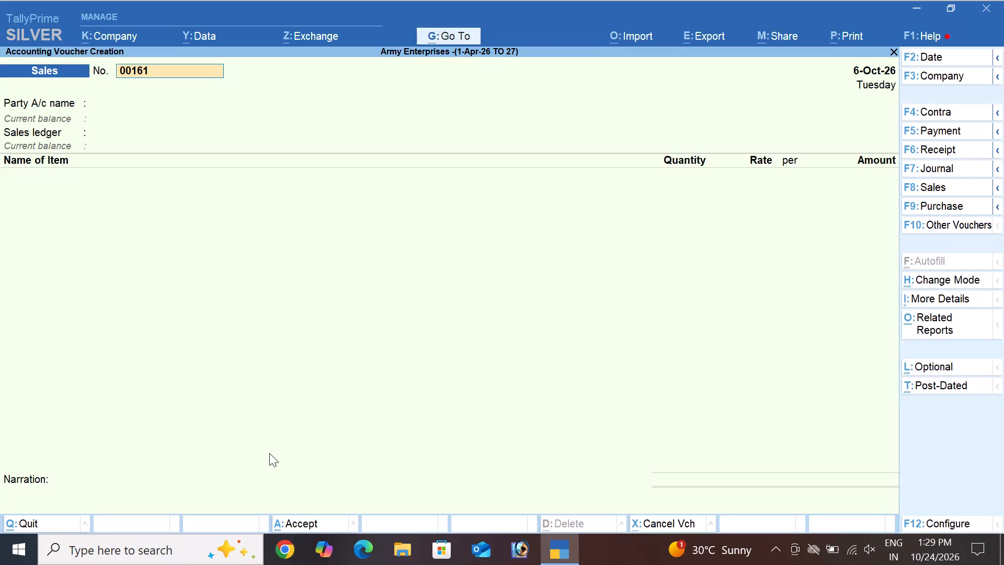
Choose DHO-CUM-MS-DHMIU SONIPAT as the party account for sales voucher 00161.
{"action": "key", "text": "Return"}
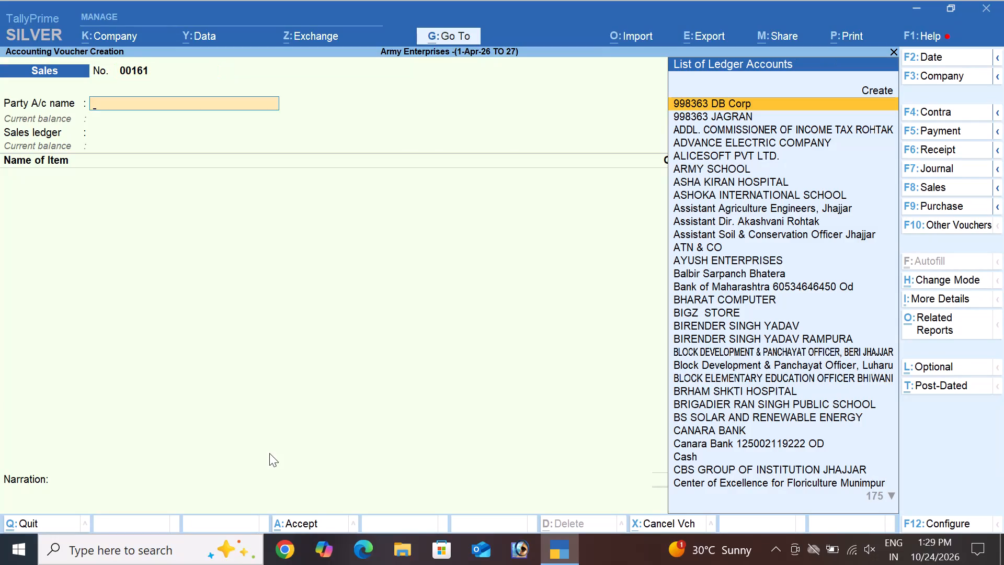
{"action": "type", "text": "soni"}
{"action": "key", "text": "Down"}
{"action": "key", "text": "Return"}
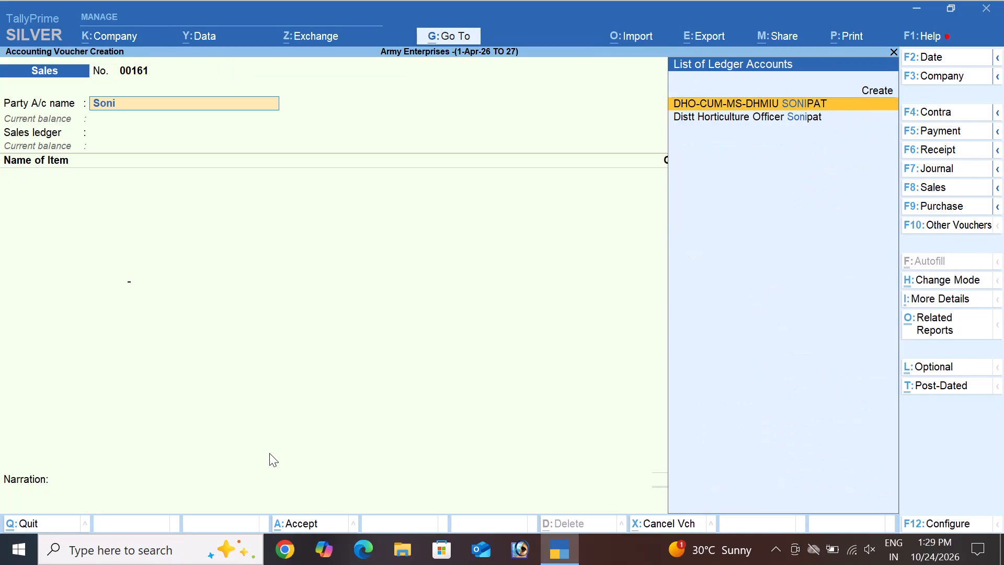
Accept the dispatch details left blank and the default party details for DHO-CUM-MS-DHMIU SONIPAT.
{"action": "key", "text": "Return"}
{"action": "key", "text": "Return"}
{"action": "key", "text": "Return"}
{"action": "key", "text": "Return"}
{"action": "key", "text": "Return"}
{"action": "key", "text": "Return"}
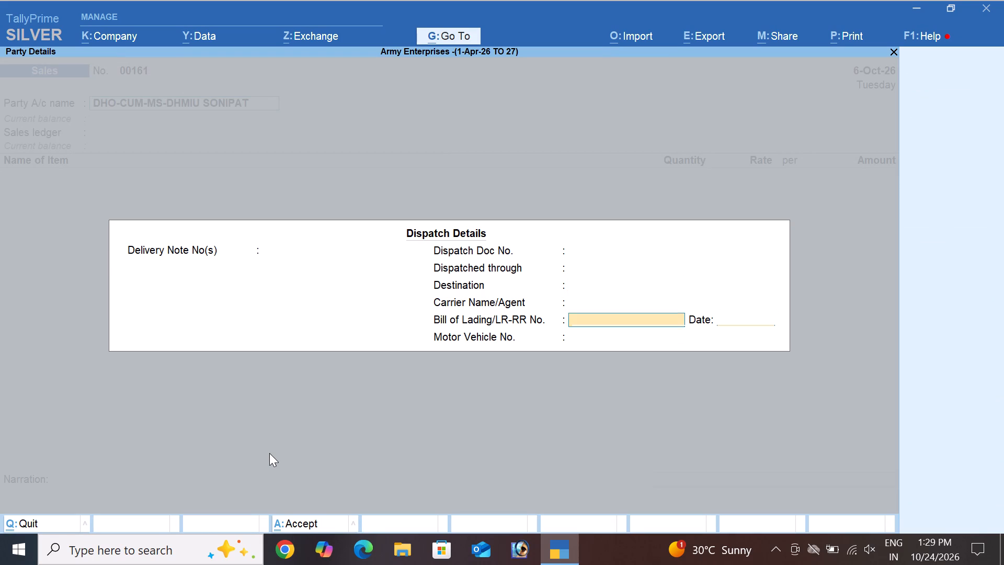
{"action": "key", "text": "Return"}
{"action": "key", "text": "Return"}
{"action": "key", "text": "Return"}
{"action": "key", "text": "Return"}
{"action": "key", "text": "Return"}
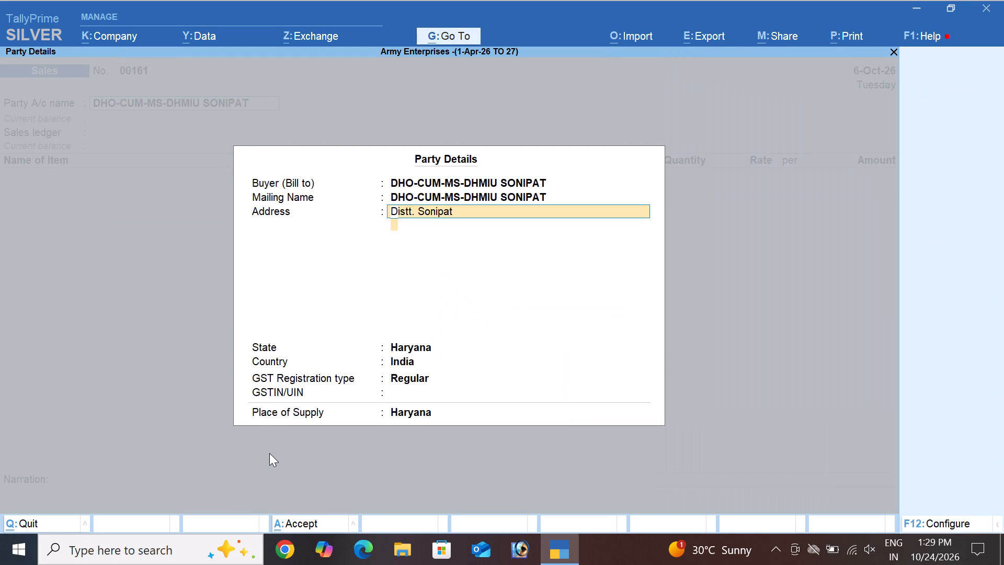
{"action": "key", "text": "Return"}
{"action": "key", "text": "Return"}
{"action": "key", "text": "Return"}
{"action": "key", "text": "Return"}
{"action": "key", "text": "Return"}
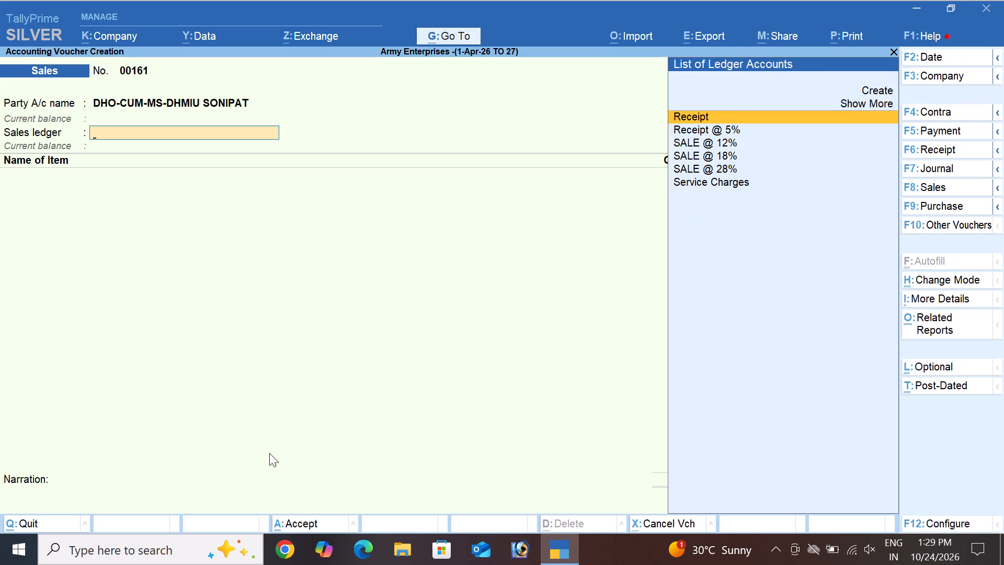
Set the sales ledger to SALE @ 18%.
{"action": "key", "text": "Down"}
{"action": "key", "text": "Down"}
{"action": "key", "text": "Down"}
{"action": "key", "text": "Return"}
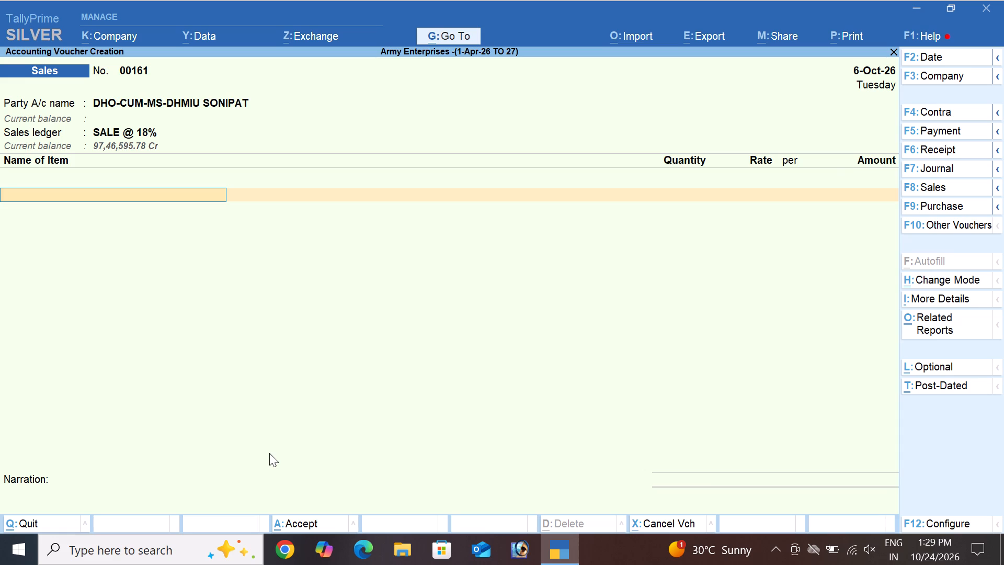
Add the item DATA ENTRY OPERATOR (DEO) with quantity 1 Nos at a rate of 29,550.
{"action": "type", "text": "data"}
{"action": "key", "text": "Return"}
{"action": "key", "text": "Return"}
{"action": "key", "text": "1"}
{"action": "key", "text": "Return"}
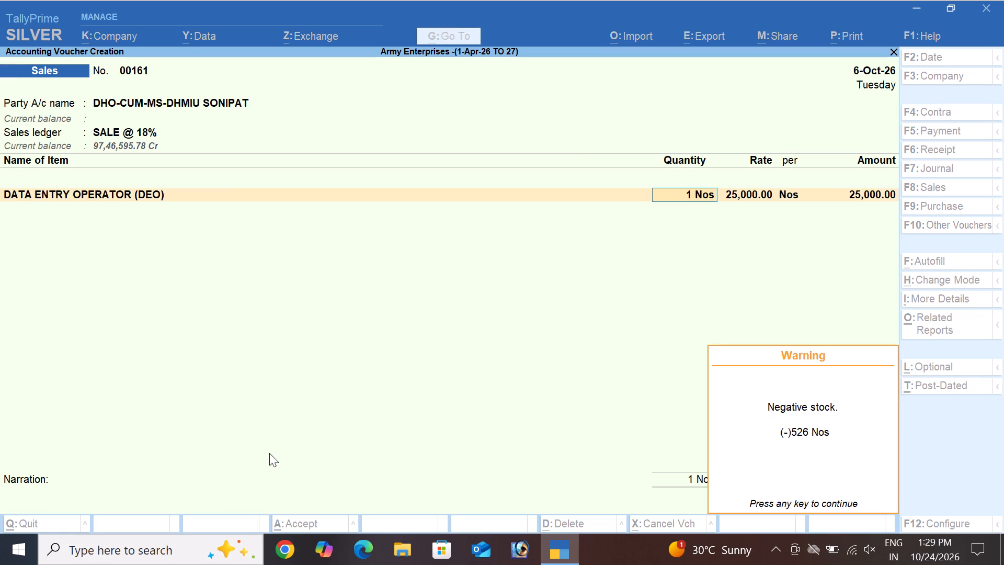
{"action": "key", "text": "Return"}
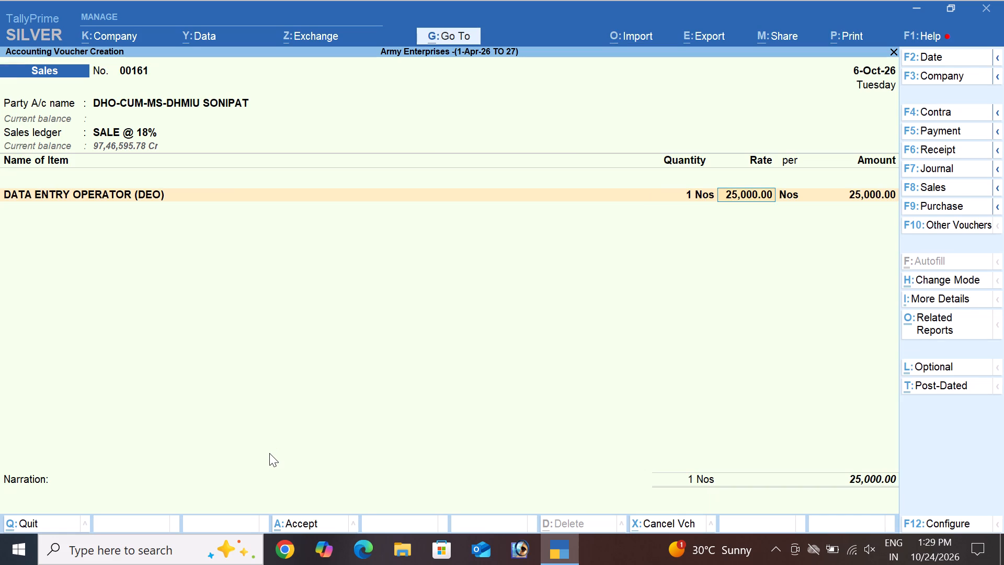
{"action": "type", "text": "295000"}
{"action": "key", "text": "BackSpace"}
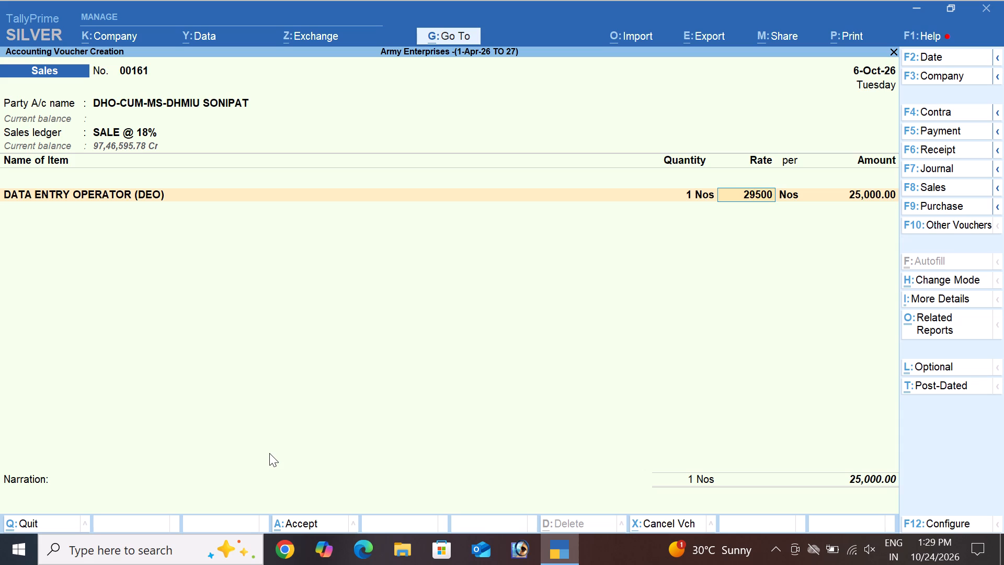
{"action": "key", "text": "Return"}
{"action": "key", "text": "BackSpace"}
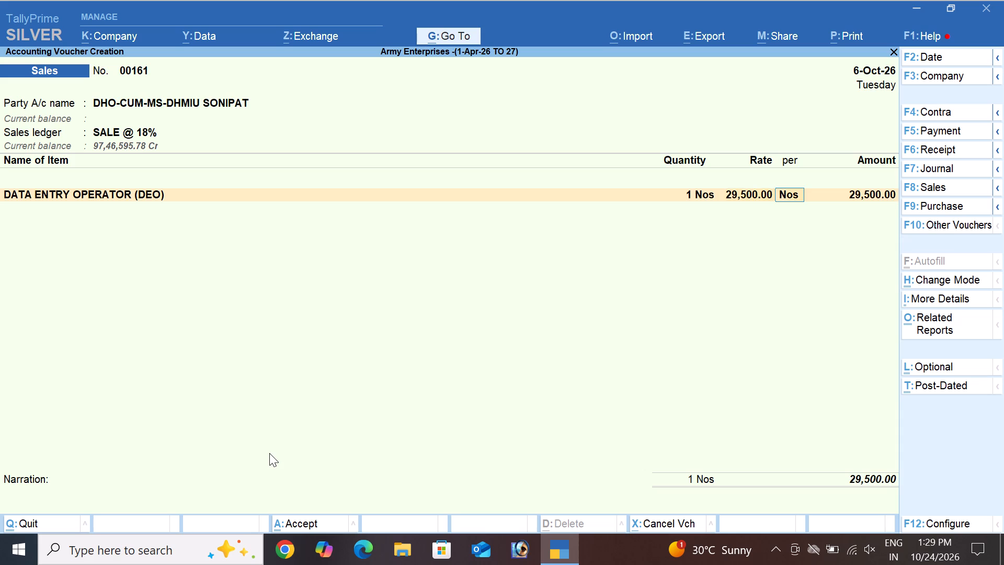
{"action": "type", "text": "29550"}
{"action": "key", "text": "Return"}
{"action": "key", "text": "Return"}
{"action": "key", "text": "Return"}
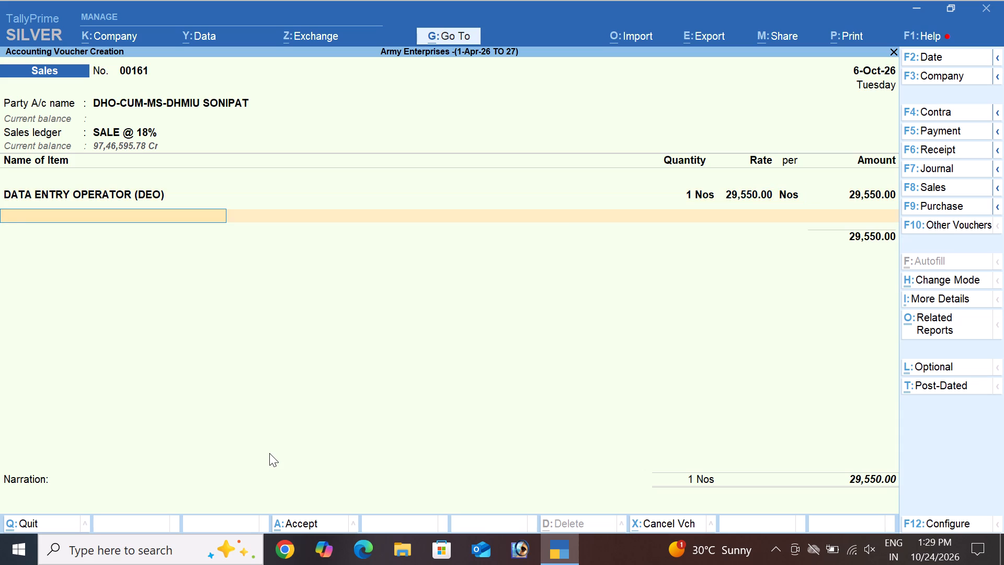
Add a Mali item line below the data entry operator with quantity 2 Nos at a rate of 20,900.
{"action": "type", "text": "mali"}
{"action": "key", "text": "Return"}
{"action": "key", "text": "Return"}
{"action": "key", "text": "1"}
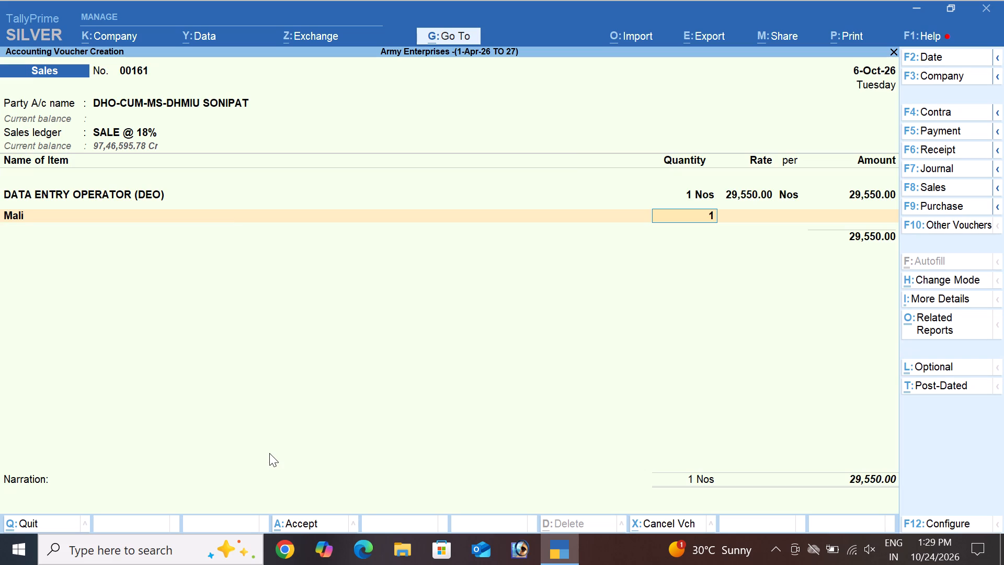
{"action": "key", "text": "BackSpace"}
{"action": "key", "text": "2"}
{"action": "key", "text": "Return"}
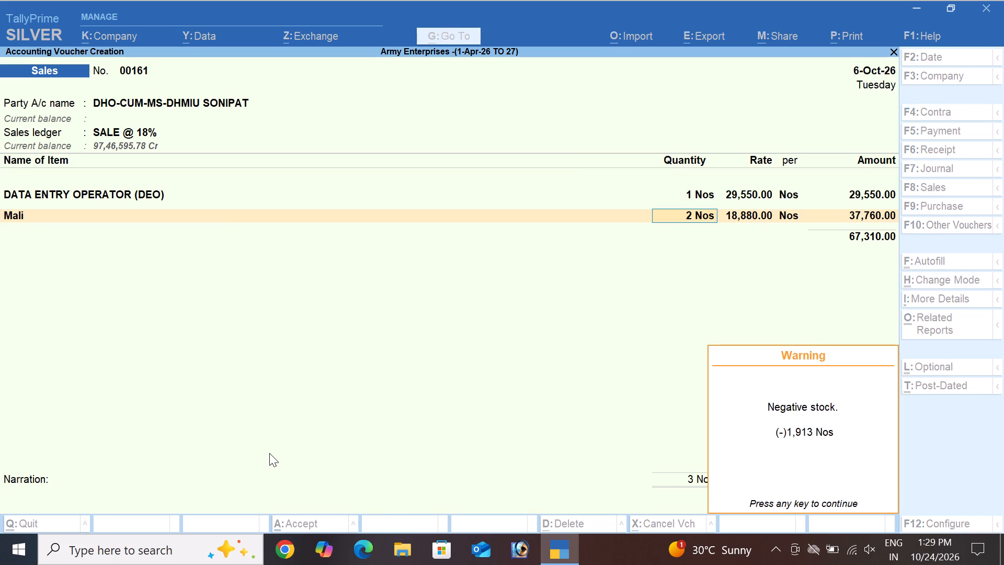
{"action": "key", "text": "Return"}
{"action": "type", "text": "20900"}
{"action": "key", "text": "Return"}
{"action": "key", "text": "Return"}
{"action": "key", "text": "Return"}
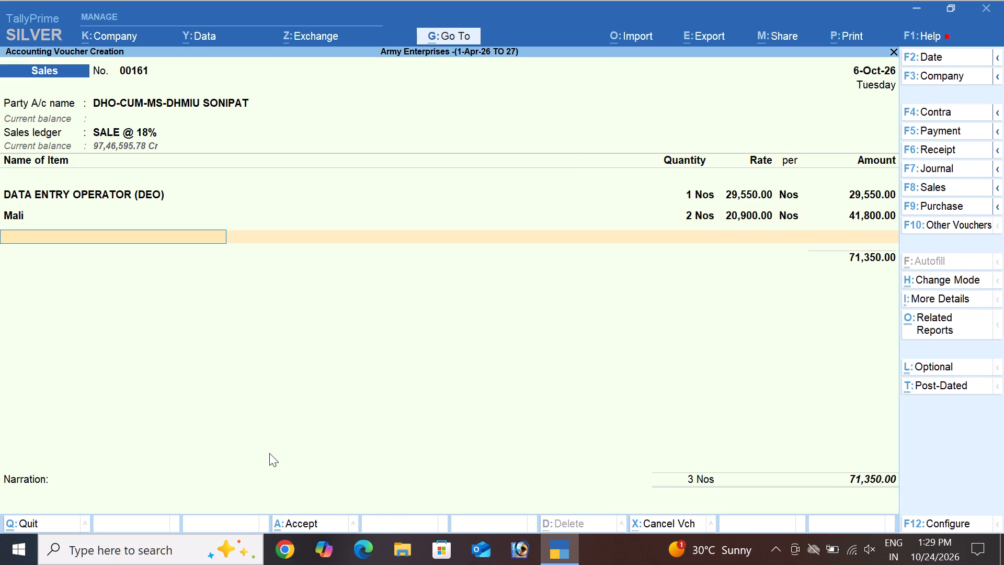
Add a second Mali item line with quantity 1 Nos at a rate of 25,100.
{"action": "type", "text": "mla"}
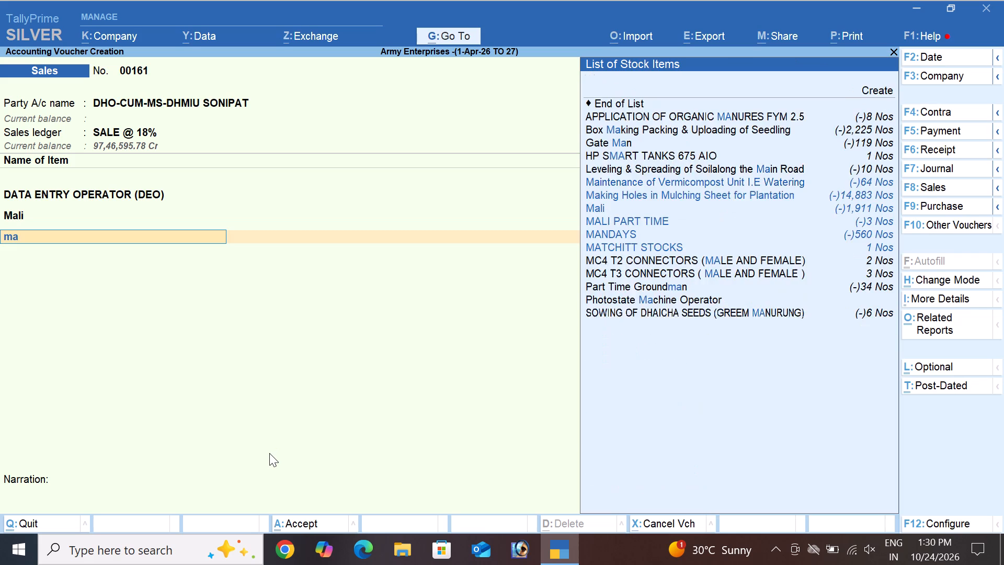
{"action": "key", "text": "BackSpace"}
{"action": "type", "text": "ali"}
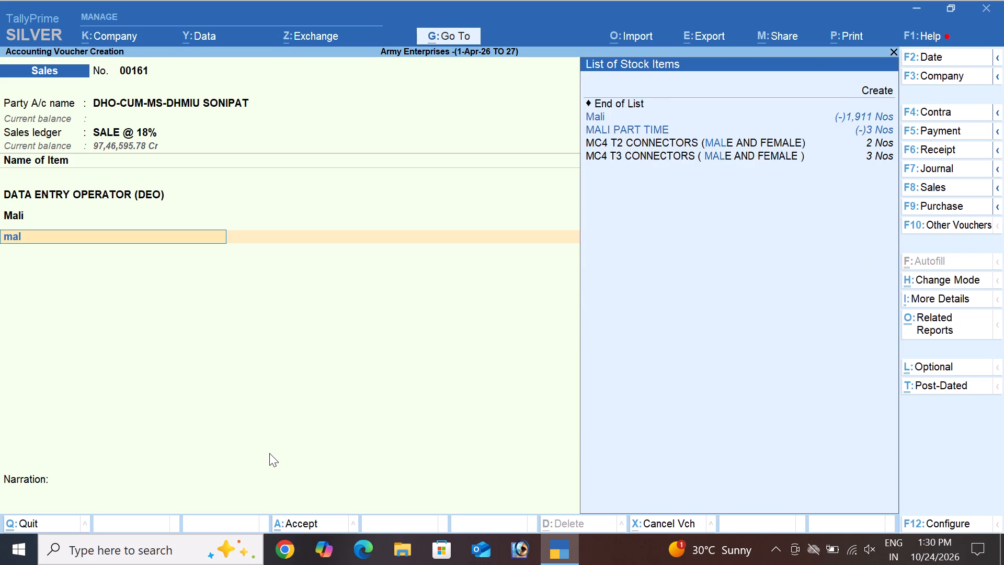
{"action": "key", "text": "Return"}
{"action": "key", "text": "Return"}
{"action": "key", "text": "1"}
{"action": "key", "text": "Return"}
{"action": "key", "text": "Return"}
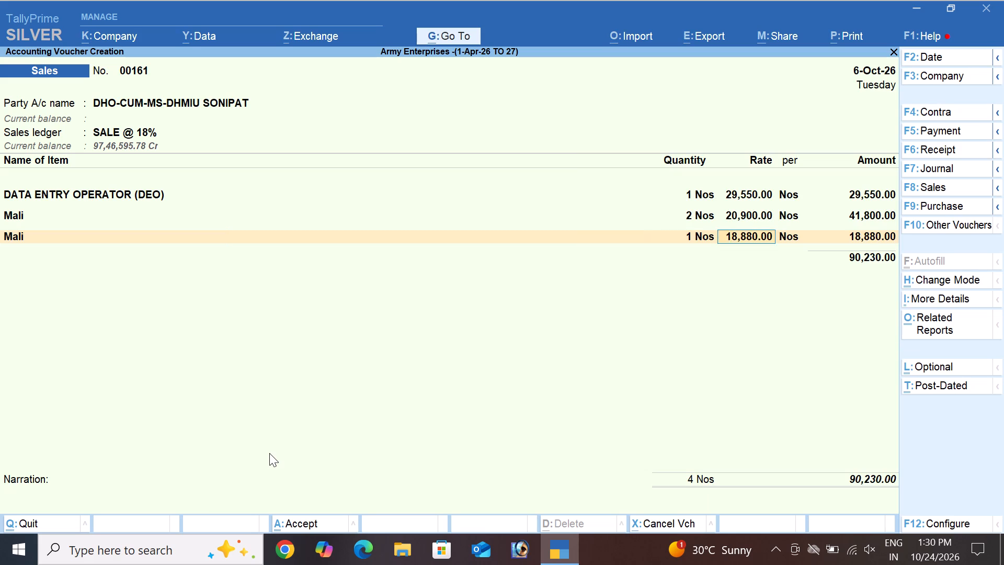
{"action": "type", "text": "25100"}
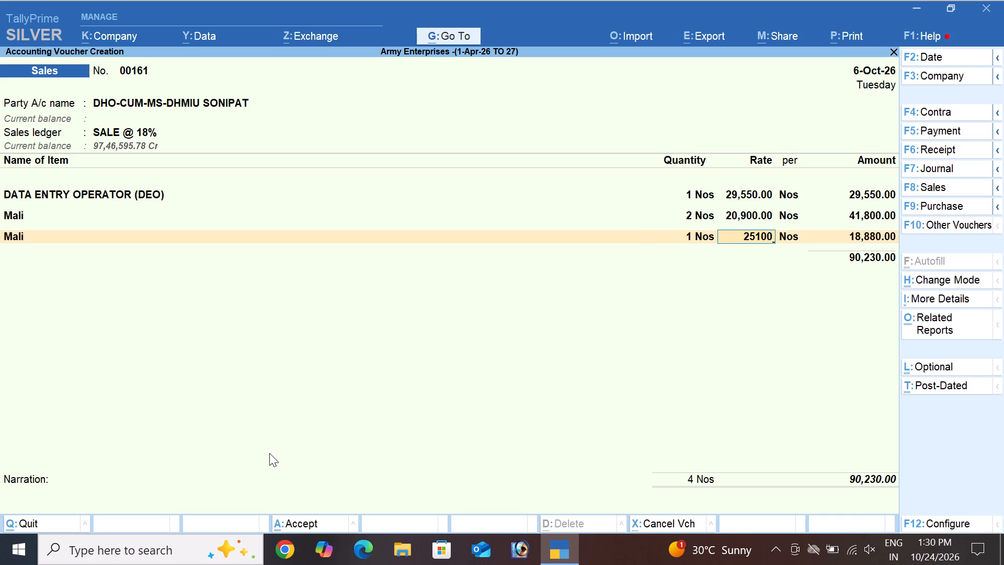
{"action": "key", "text": "Return"}
{"action": "key", "text": "Return"}
{"action": "key", "text": "Return"}
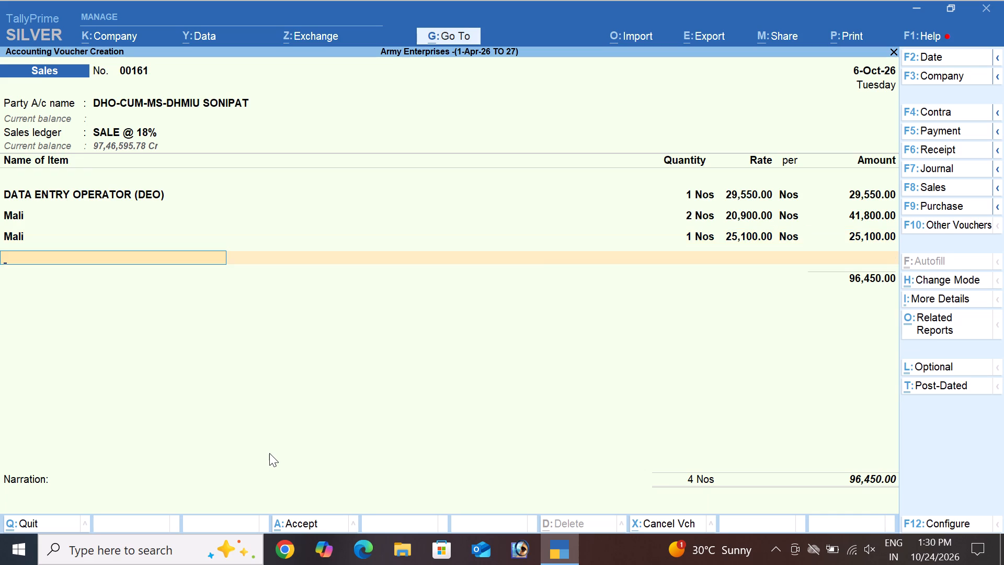
Add a third Mali item line with quantity 1 Nos at a rate of 23,000 and end the item list.
{"action": "type", "text": "mali"}
{"action": "key", "text": "Return"}
{"action": "key", "text": "Return"}
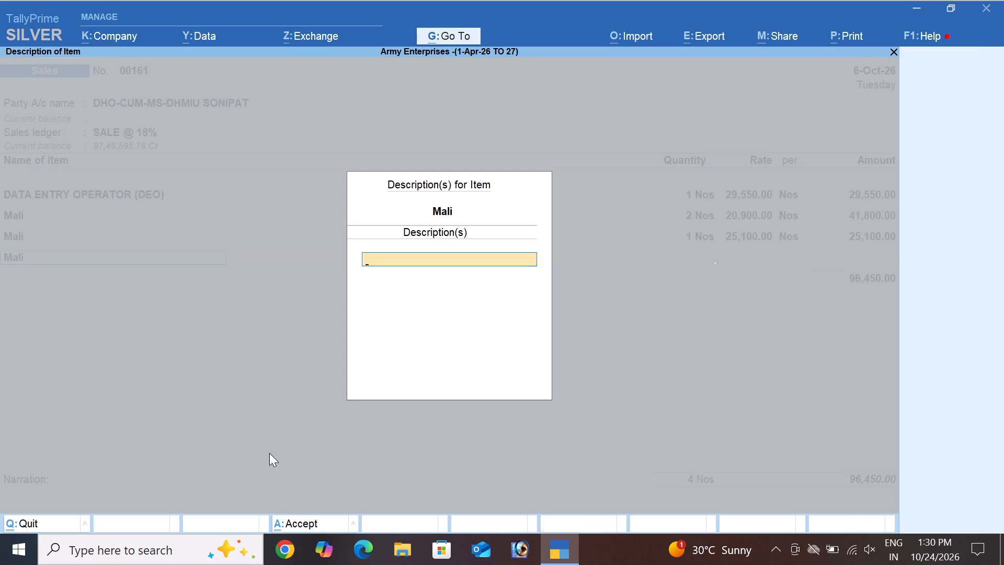
{"action": "key", "text": "1"}
{"action": "key", "text": "Return"}
{"action": "key", "text": "Return"}
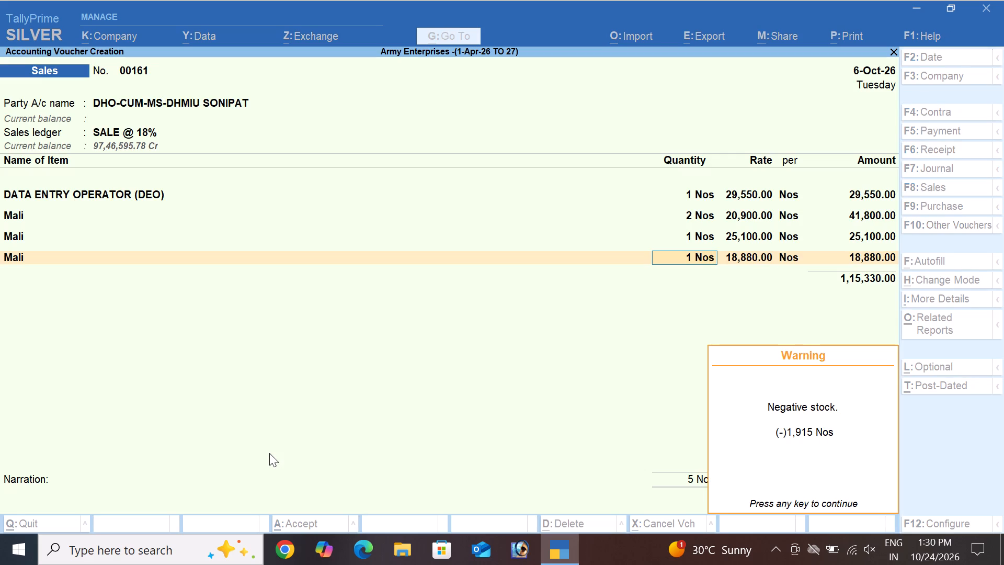
{"action": "type", "text": "23000"}
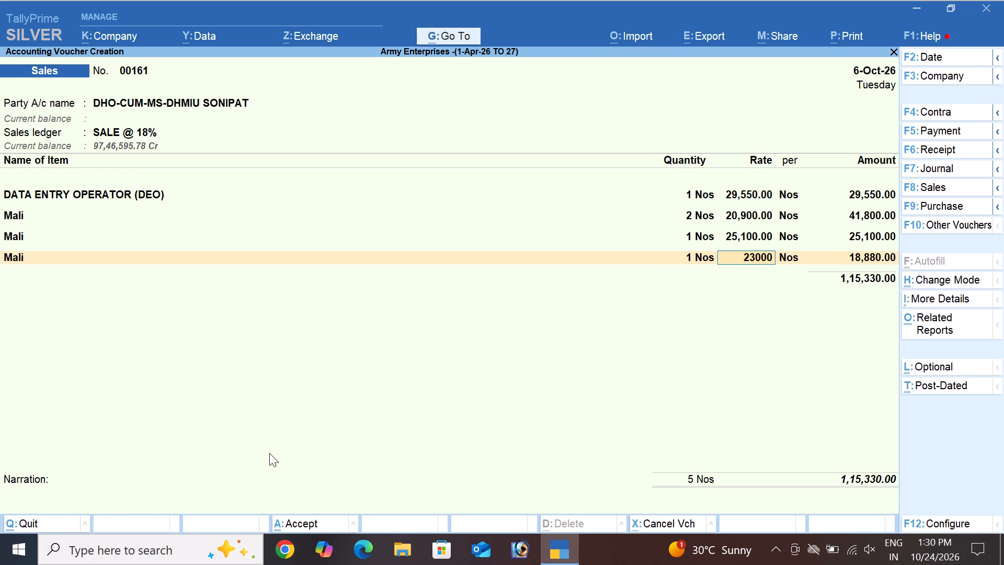
{"action": "key", "text": "Return"}
{"action": "key", "text": "Return"}
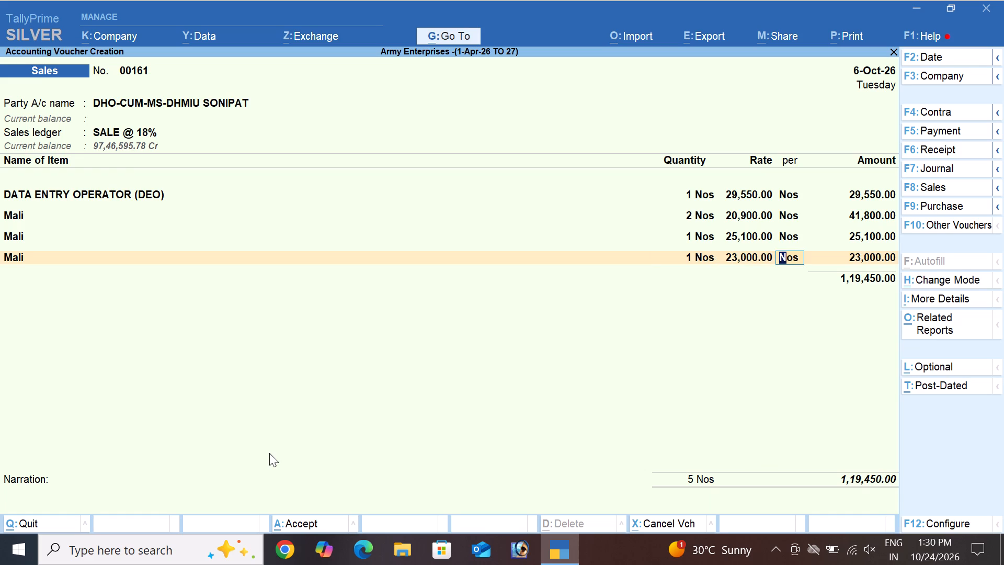
{"action": "key", "text": "Return"}
{"action": "key", "text": "Return"}
Add the EPF PAYBLE AFTER GST 13% ledger below the item subtotal with an amount of 9,750.
{"action": "type", "text": "epf"}
{"action": "key", "text": "Down"}
{"action": "key", "text": "Down"}
{"action": "key", "text": "Down"}
{"action": "key", "text": "Down"}
{"action": "key", "text": "Down"}
{"action": "key", "text": "Down"}
{"action": "key", "text": "Down"}
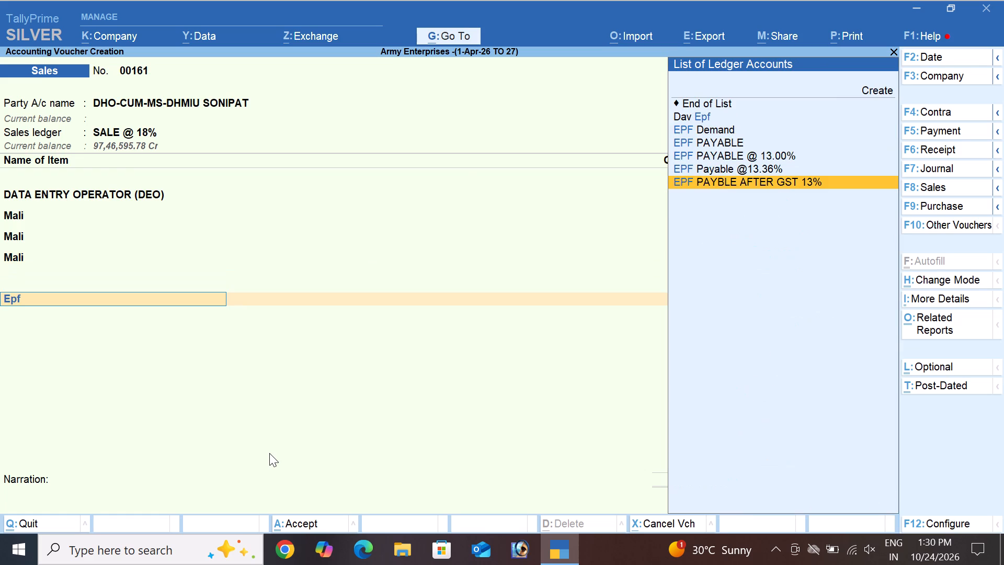
{"action": "key", "text": "Return"}
{"action": "key", "text": "Return"}
{"action": "key", "text": "Return"}
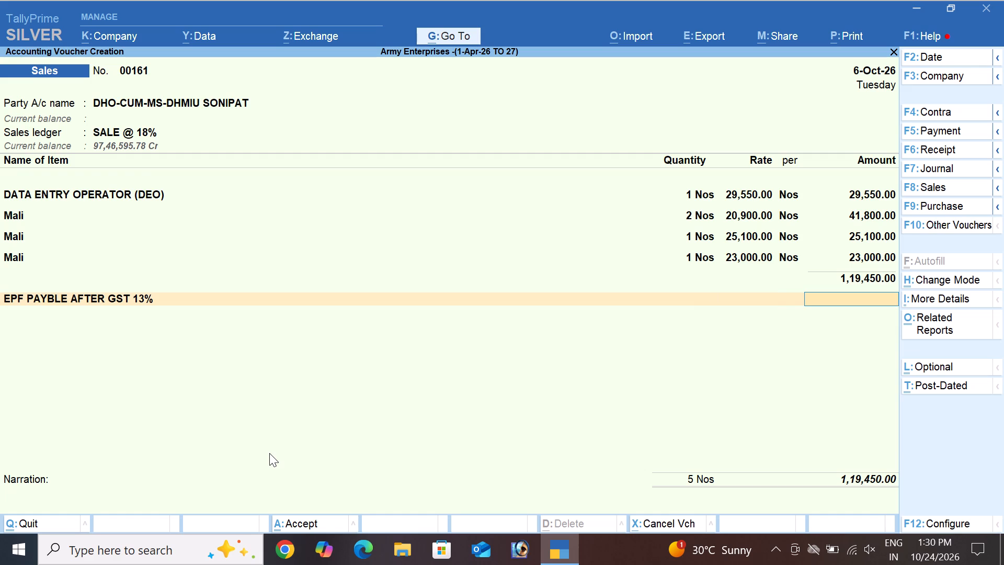
{"action": "type", "text": "9750"}
{"action": "key", "text": "Return"}
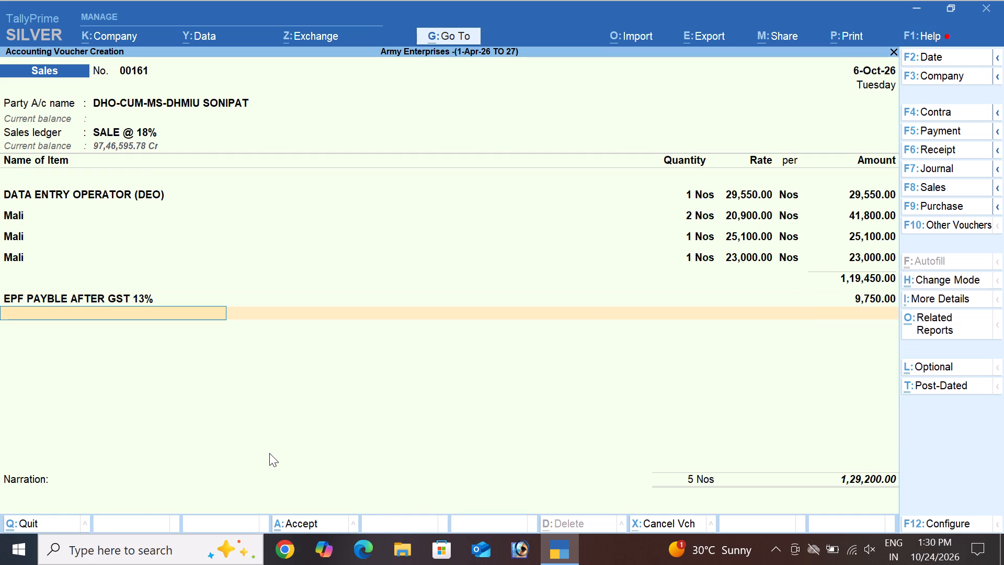
Add the ESIC PAYBLE AFTER GST 3.25% ledger below the EPF line with an amount of 2,106.
{"action": "type", "text": "esic"}
{"action": "key", "text": "Down"}
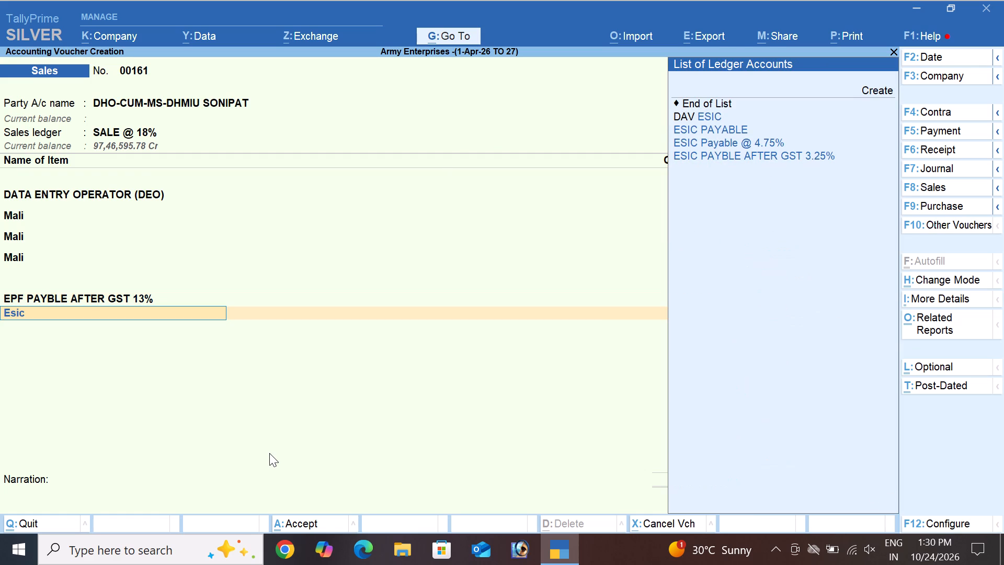
{"action": "key", "text": "Down"}
{"action": "key", "text": "Down"}
{"action": "key", "text": "Return"}
{"action": "key", "text": "Return"}
{"action": "key", "text": "Return"}
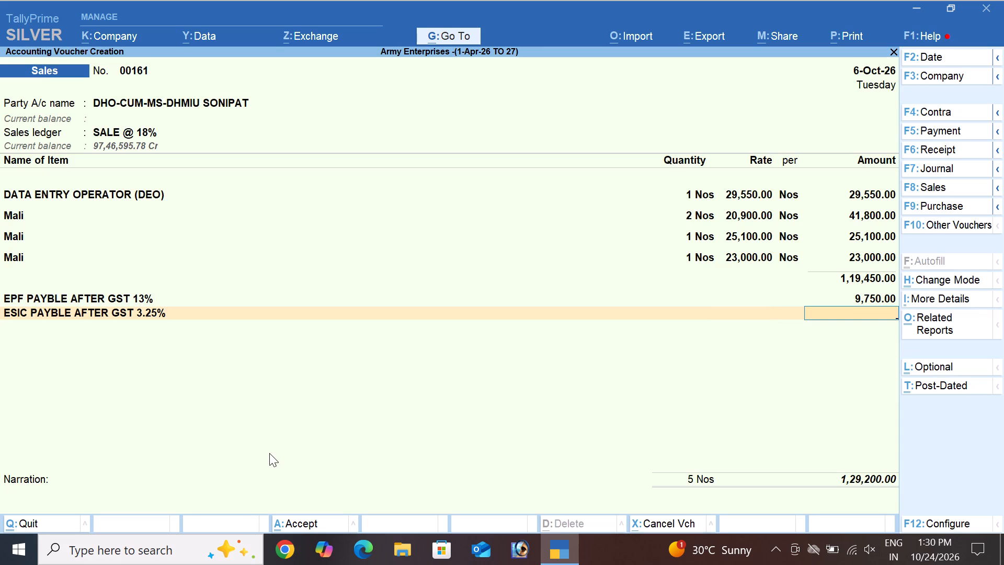
{"action": "type", "text": "2106"}
{"action": "key", "text": "Return"}
Add the LWF AFTER GST ledger below the ESIC line with an amount of 204.
{"action": "type", "text": "lwf"}
{"action": "key", "text": "Down"}
{"action": "key", "text": "Down"}
{"action": "key", "text": "Down"}
{"action": "key", "text": "Down"}
{"action": "key", "text": "Return"}
{"action": "key", "text": "Return"}
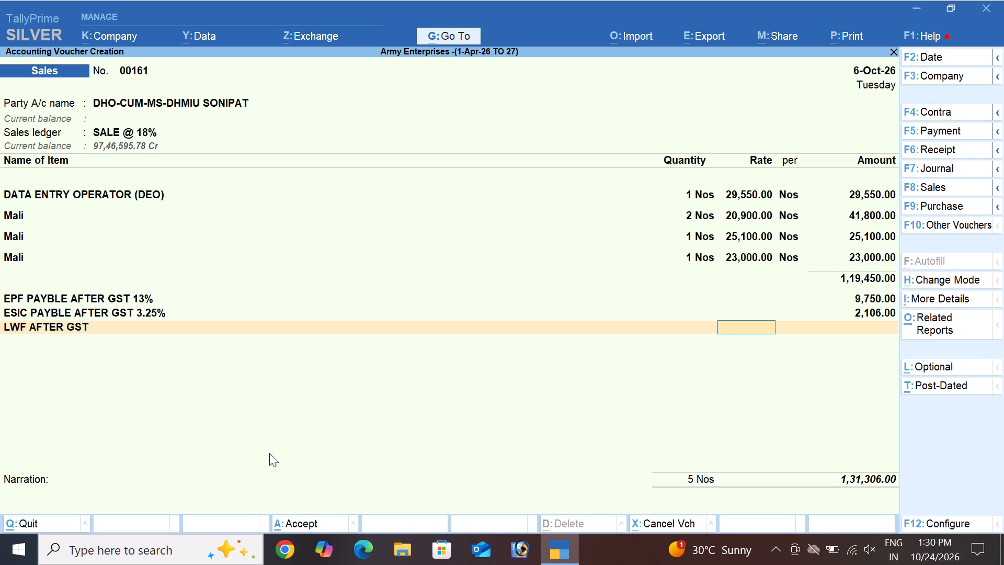
{"action": "key", "text": "Return"}
{"action": "type", "text": "204"}
{"action": "key", "text": "Return"}
Add the Service Charges ledger below the LWF line with an amount of 3,800.
{"action": "type", "text": "serv"}
{"action": "key", "text": "Down"}
{"action": "key", "text": "Down"}
{"action": "key", "text": "Down"}
{"action": "key", "text": "Down"}
{"action": "key", "text": "Down"}
{"action": "key", "text": "Down"}
{"action": "key", "text": "Down"}
{"action": "key", "text": "Down"}
{"action": "key", "text": "Down"}
{"action": "key", "text": "Down"}
{"action": "key", "text": "Down"}
{"action": "key", "text": "Down"}
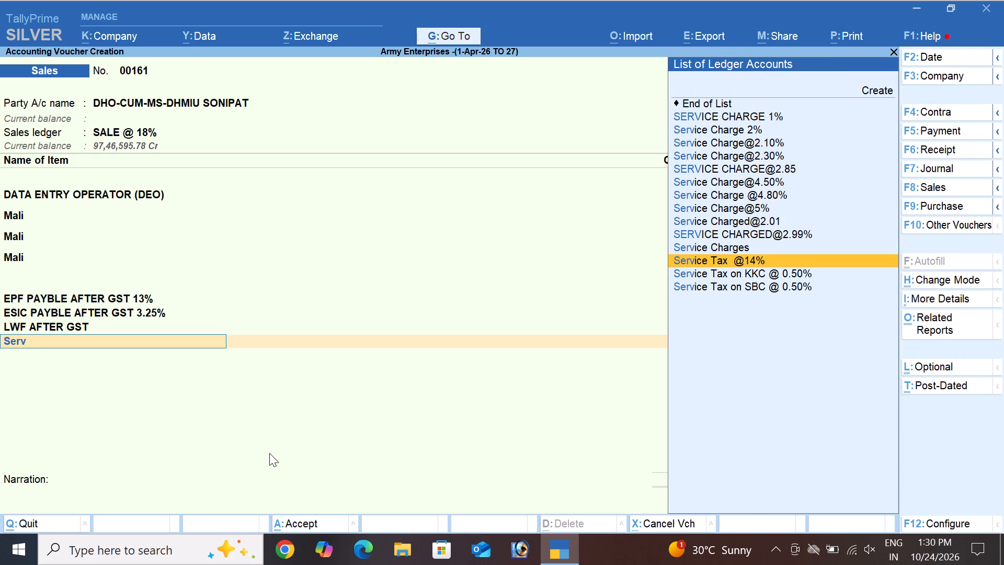
{"action": "key", "text": "space"}
{"action": "key", "text": "Down"}
{"action": "key", "text": "Down"}
{"action": "key", "text": "Down"}
{"action": "key", "text": "Down"}
{"action": "key", "text": "Down"}
{"action": "key", "text": "Down"}
{"action": "key", "text": "Down"}
{"action": "key", "text": "Down"}
{"action": "key", "text": "Down"}
{"action": "key", "text": "Down"}
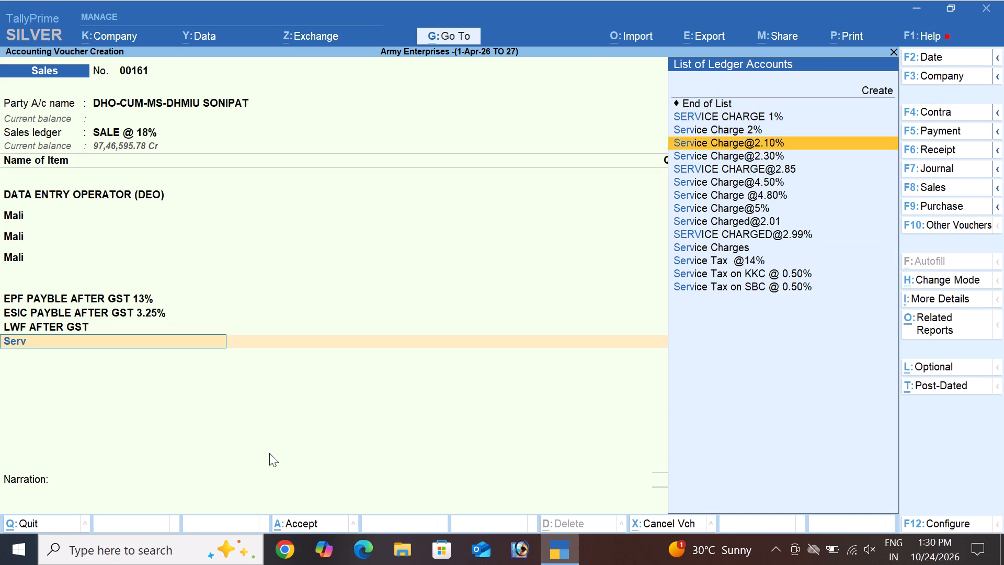
{"action": "key", "text": "Down"}
{"action": "key", "text": "Return"}
{"action": "key", "text": "Return"}
{"action": "key", "text": "Return"}
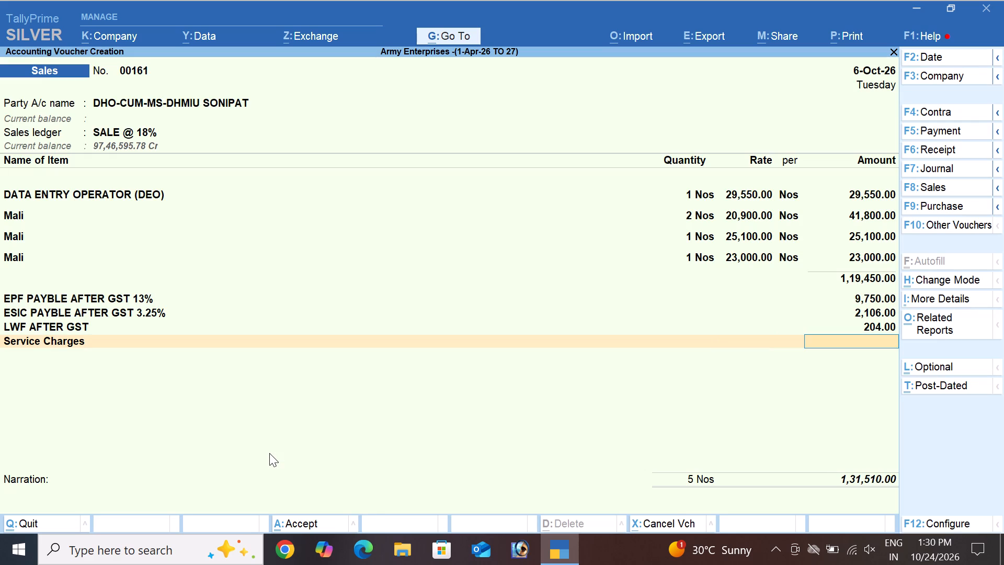
{"action": "type", "text": "3800"}
{"action": "key", "text": "Return"}
Add the SGST@9% ledger below the Service Charges line, accepting its automatically calculated tax amount.
{"action": "type", "text": "sgst"}
{"action": "key", "text": "Down"}
{"action": "key", "text": "Down"}
{"action": "key", "text": "Down"}
{"action": "key", "text": "Down"}
{"action": "key", "text": "Down"}
{"action": "key", "text": "Down"}
{"action": "key", "text": "Down"}
{"action": "key", "text": "Down"}
{"action": "key", "text": "Down"}
{"action": "key", "text": "Down"}
{"action": "key", "text": "Down"}
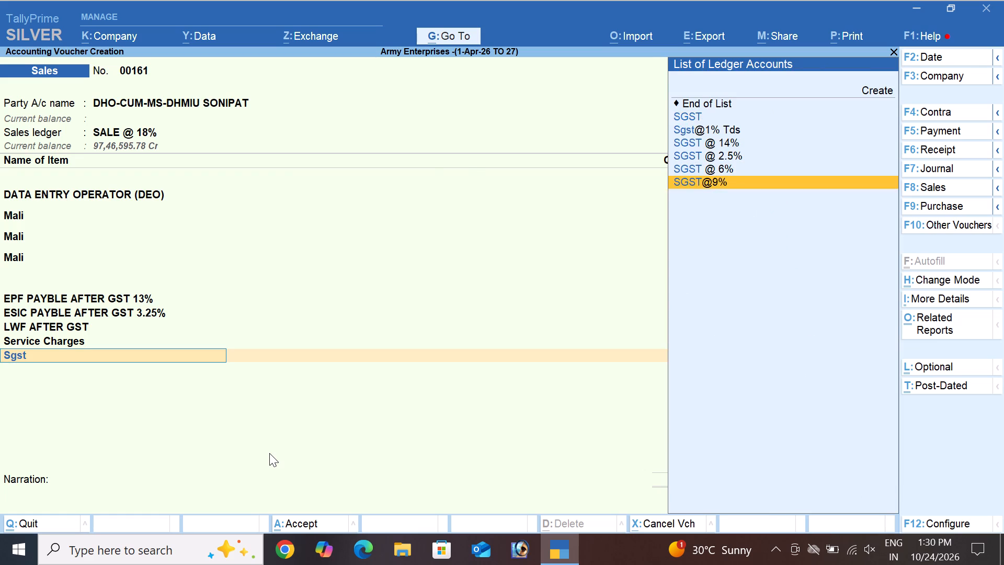
{"action": "key", "text": "Return"}
{"action": "key", "text": "Return"}
{"action": "key", "text": "Return"}
Add the CGST@ 9% ledger below the SGST line with its automatically calculated tax amount.
{"action": "type", "text": "cgst"}
{"action": "key", "text": "Down"}
{"action": "key", "text": "Down"}
{"action": "key", "text": "Down"}
{"action": "key", "text": "Down"}
{"action": "key", "text": "Down"}
{"action": "key", "text": "Down"}
{"action": "key", "text": "Down"}
{"action": "key", "text": "Down"}
{"action": "key", "text": "Down"}
{"action": "key", "text": "Down"}
{"action": "key", "text": "Down"}
{"action": "key", "text": "Down"}
{"action": "key", "text": "Down"}
{"action": "key", "text": "Down"}
{"action": "key", "text": "Down"}
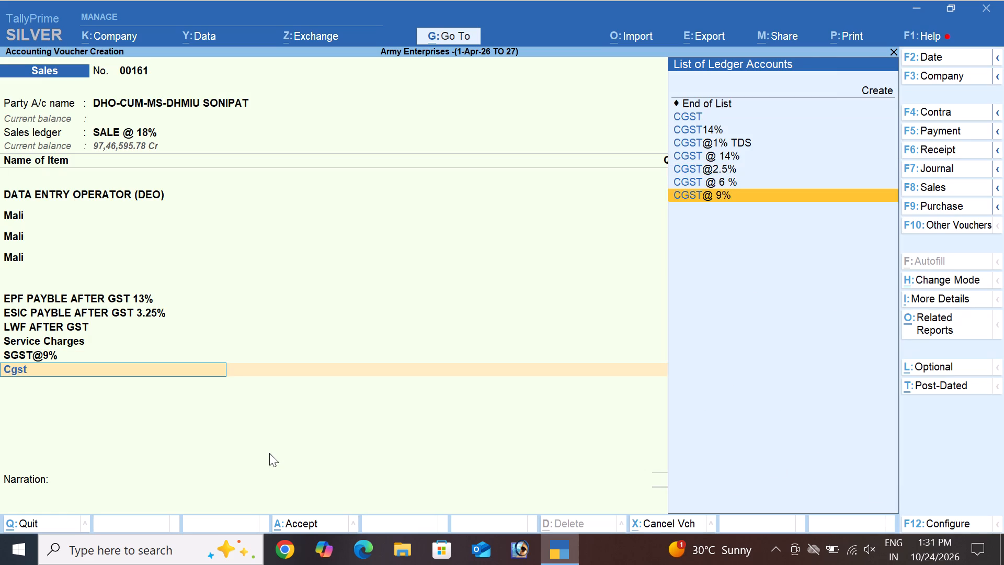
{"action": "key", "text": "Return"}
{"action": "key", "text": "Return"}
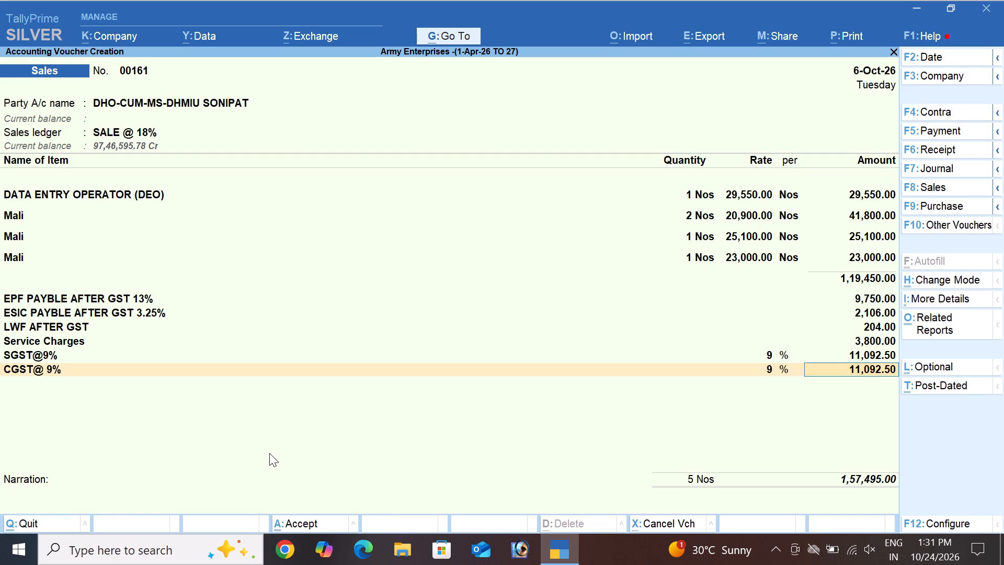
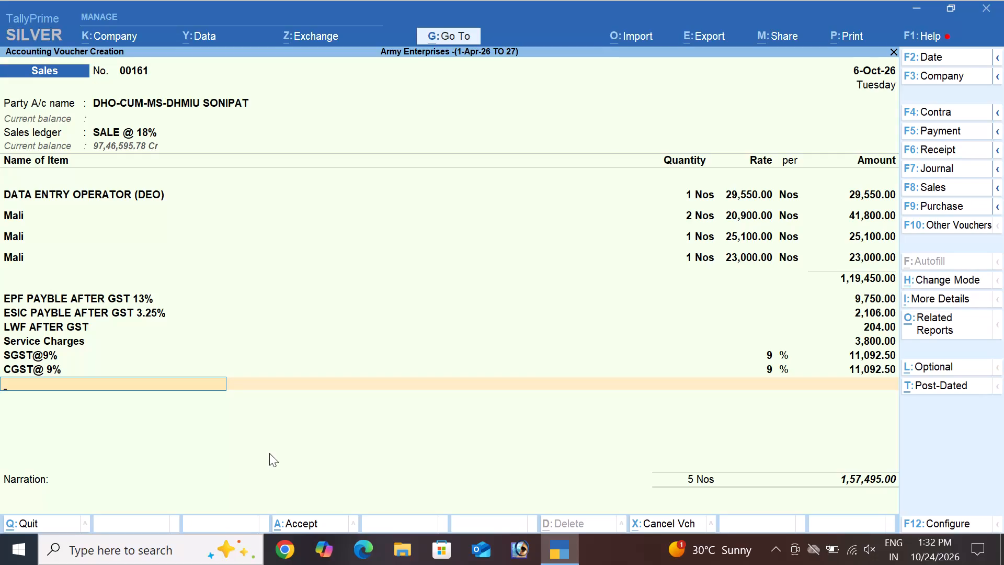
Set the Service Charges amount to 3,900 and let the SGST line recalculate.
{"action": "key", "text": "BackSpace"}
{"action": "key", "text": "BackSpace"}
{"action": "key", "text": "BackSpace"}
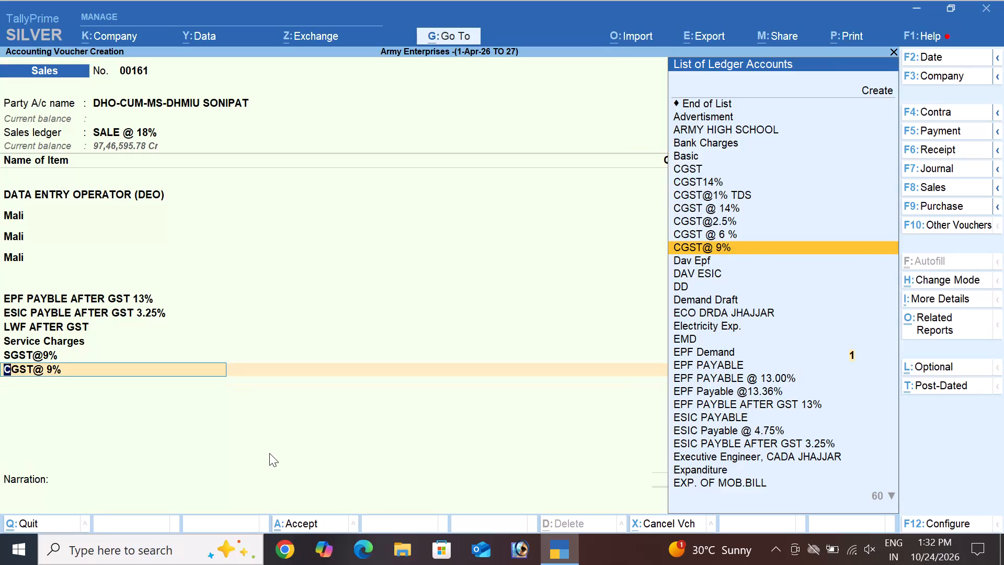
{"action": "key", "text": "BackSpace"}
{"action": "key", "text": "BackSpace"}
{"action": "key", "text": "Right"}
{"action": "key", "text": "Right"}
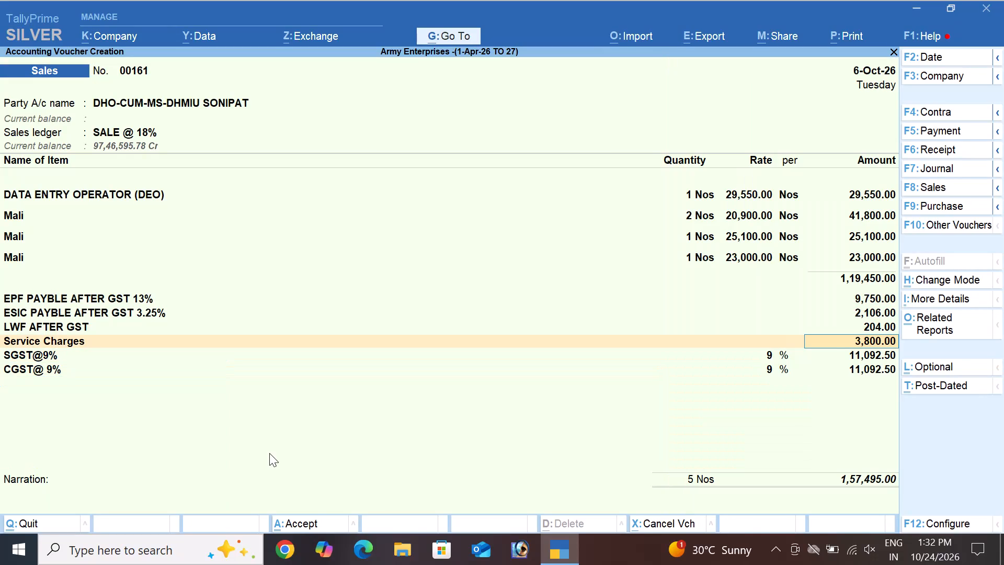
{"action": "key", "text": "9"}
{"action": "key", "text": "Return"}
{"action": "key", "text": "Return"}
{"action": "key", "text": "Return"}
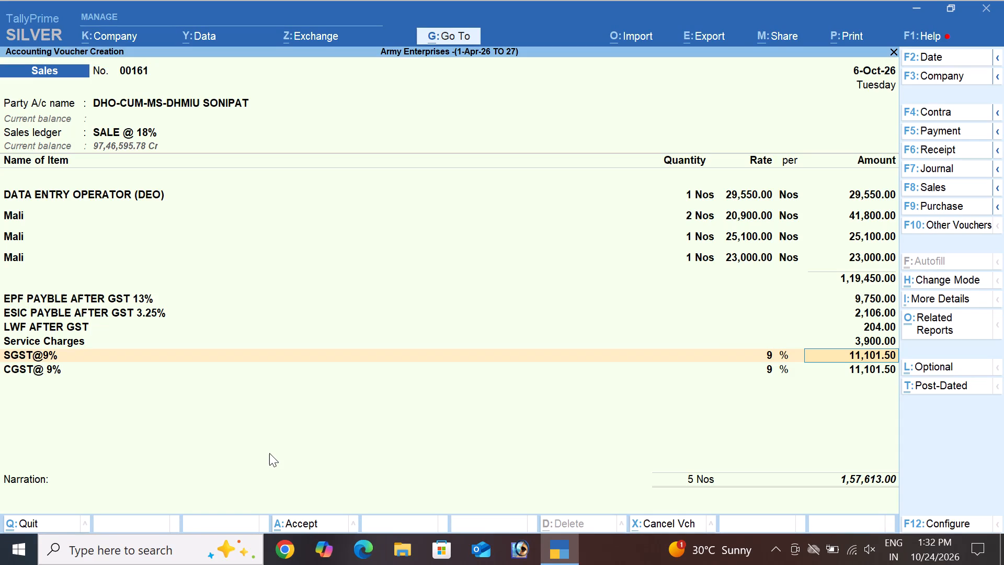
Reopen the amount of the Service Charges line for editing.
{"action": "key", "text": "BackSpace"}
{"action": "key", "text": "BackSpace"}
{"action": "key", "text": "BackSpace"}
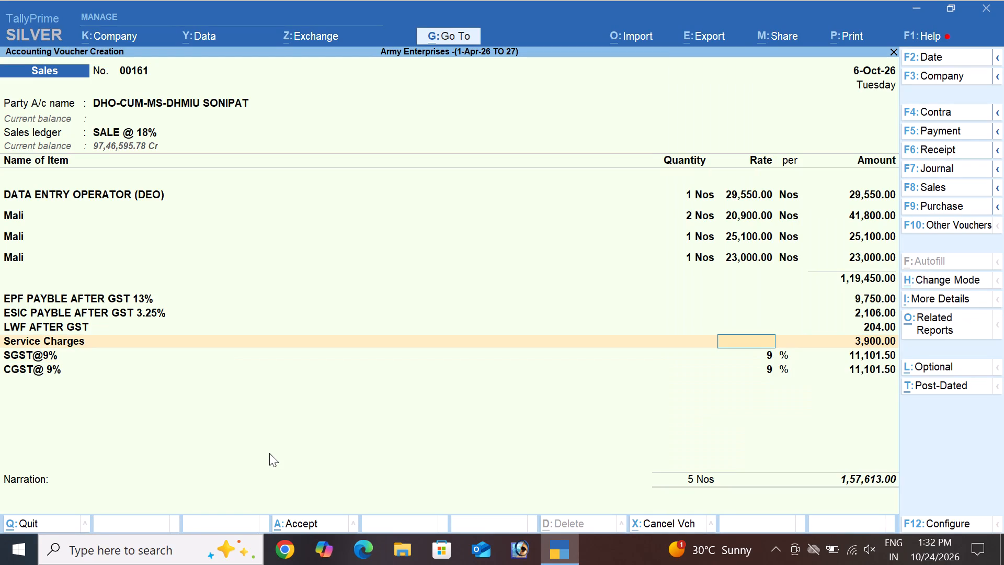
{"action": "key", "text": "Return"}
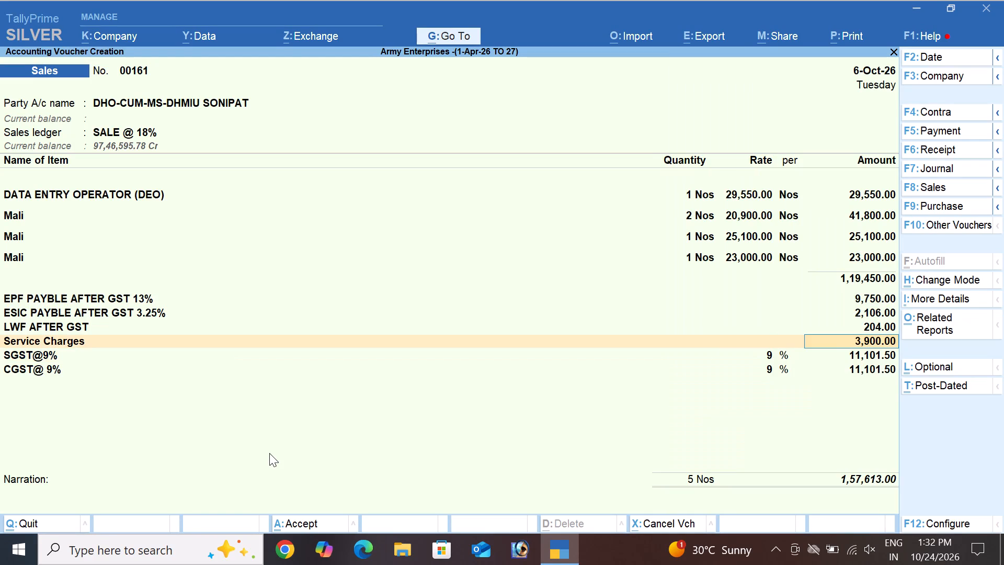
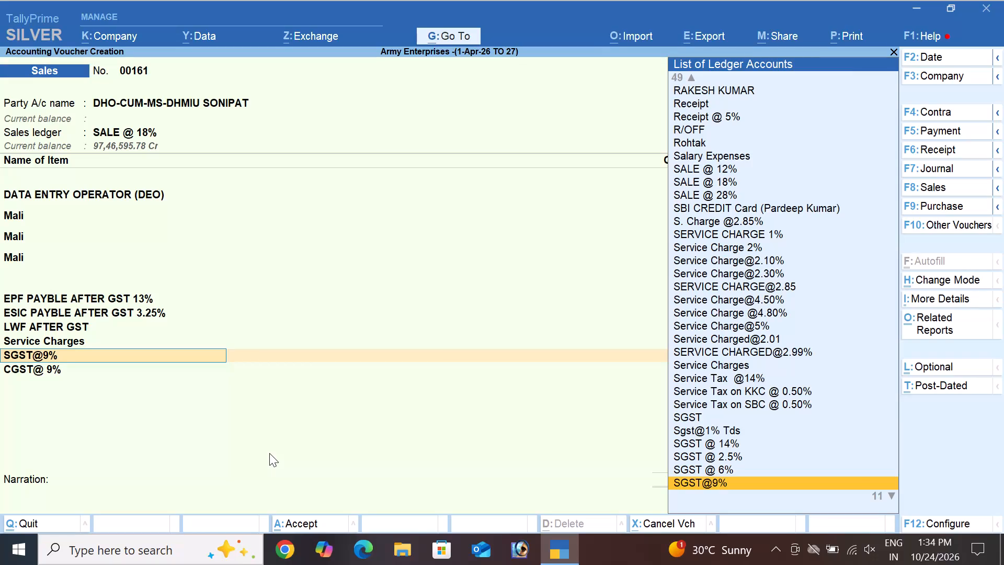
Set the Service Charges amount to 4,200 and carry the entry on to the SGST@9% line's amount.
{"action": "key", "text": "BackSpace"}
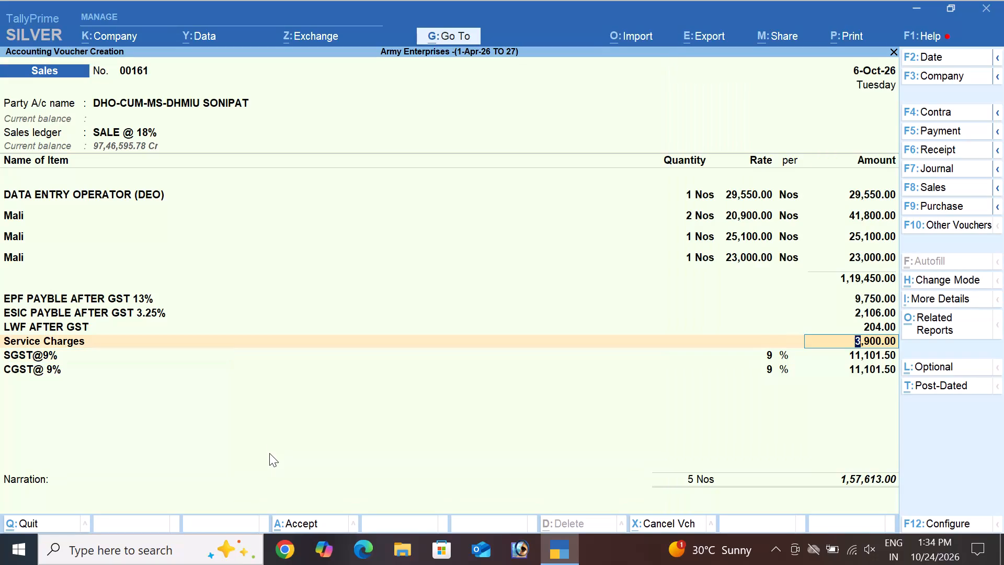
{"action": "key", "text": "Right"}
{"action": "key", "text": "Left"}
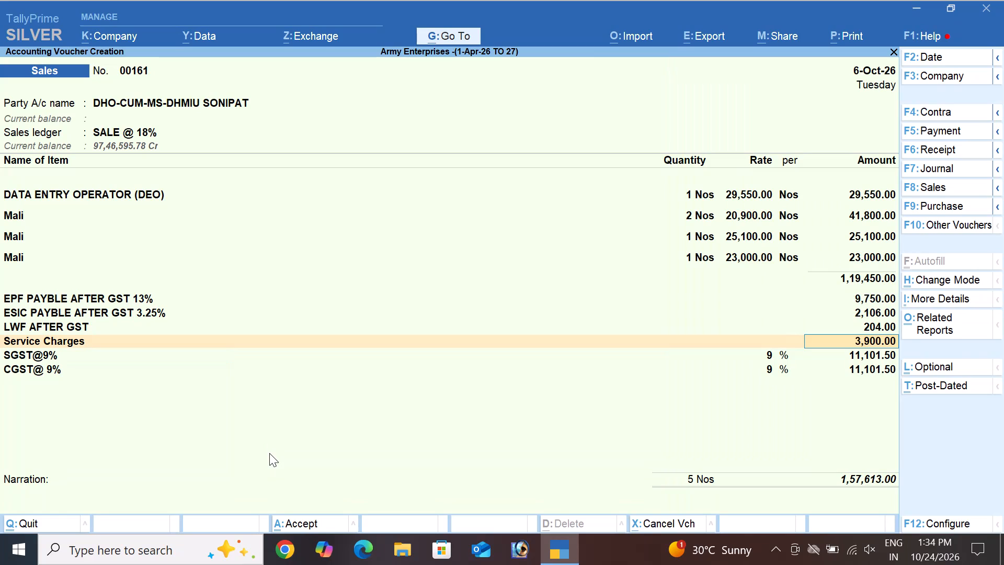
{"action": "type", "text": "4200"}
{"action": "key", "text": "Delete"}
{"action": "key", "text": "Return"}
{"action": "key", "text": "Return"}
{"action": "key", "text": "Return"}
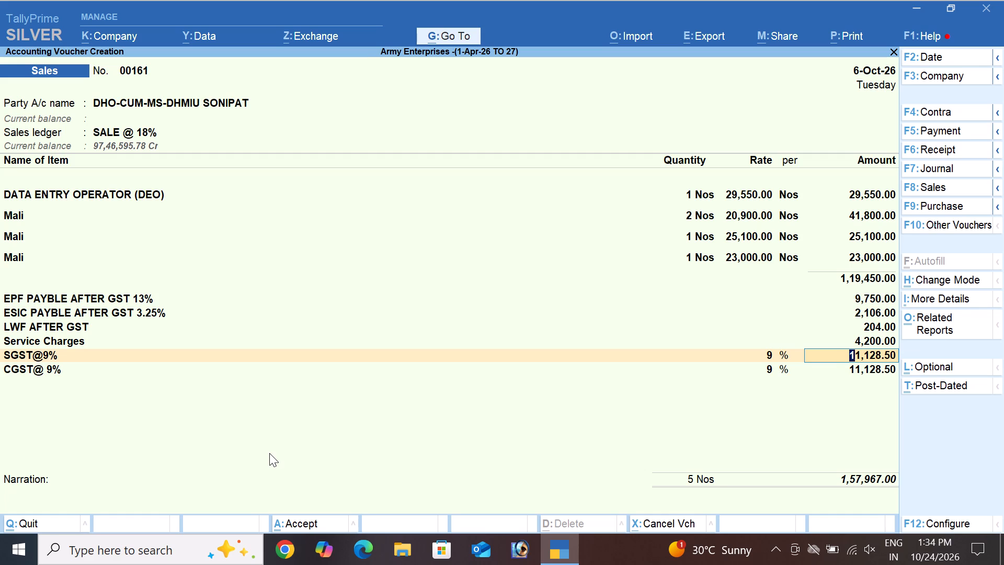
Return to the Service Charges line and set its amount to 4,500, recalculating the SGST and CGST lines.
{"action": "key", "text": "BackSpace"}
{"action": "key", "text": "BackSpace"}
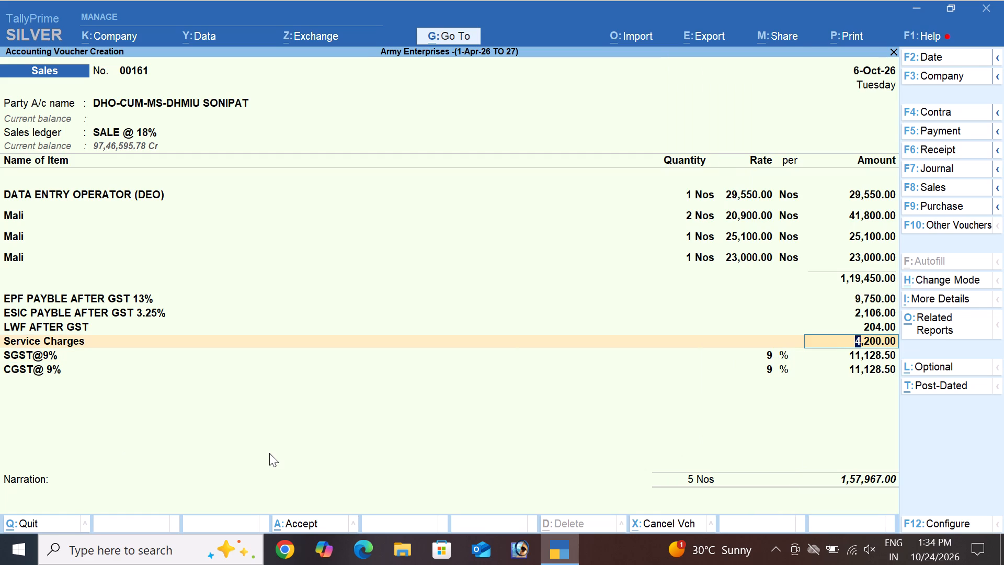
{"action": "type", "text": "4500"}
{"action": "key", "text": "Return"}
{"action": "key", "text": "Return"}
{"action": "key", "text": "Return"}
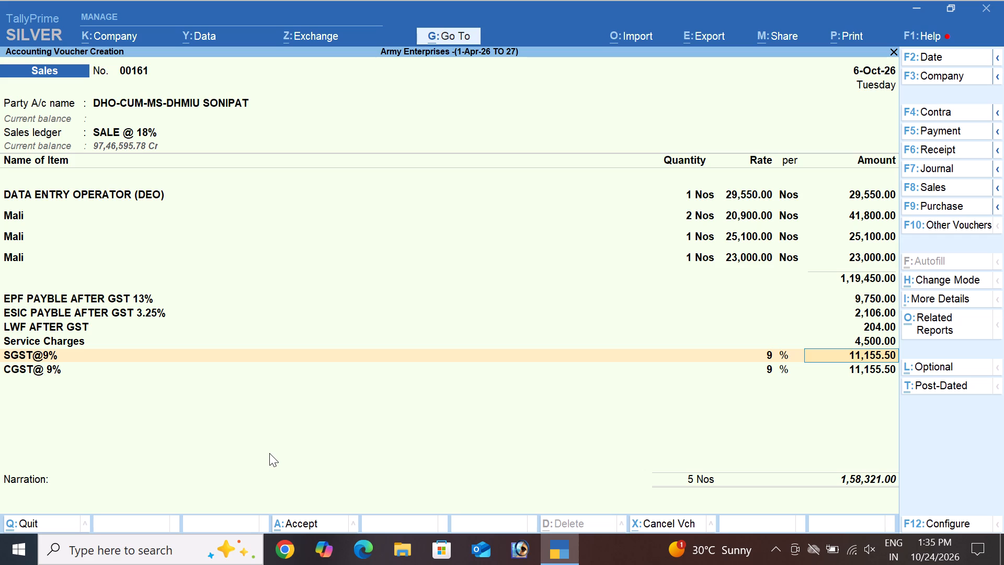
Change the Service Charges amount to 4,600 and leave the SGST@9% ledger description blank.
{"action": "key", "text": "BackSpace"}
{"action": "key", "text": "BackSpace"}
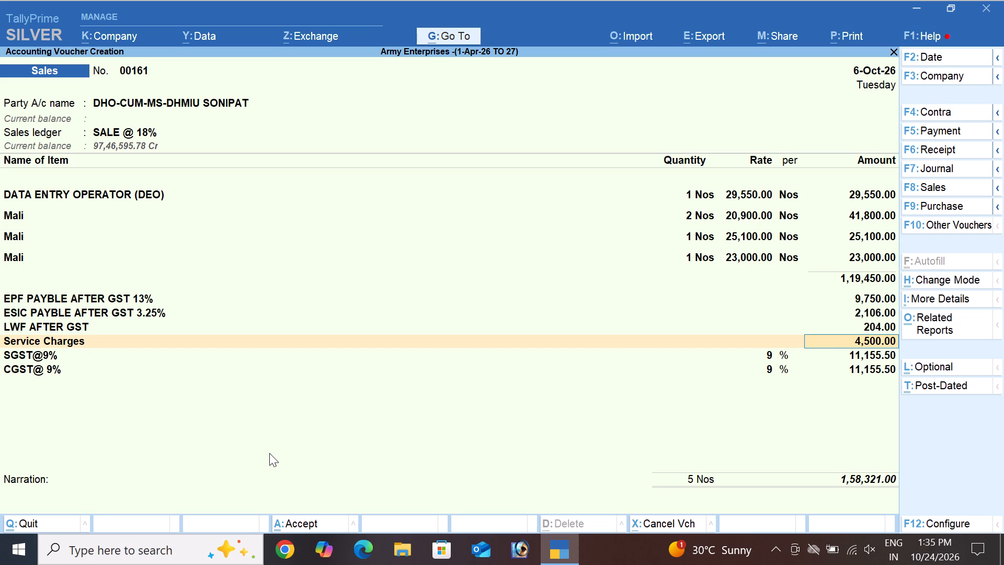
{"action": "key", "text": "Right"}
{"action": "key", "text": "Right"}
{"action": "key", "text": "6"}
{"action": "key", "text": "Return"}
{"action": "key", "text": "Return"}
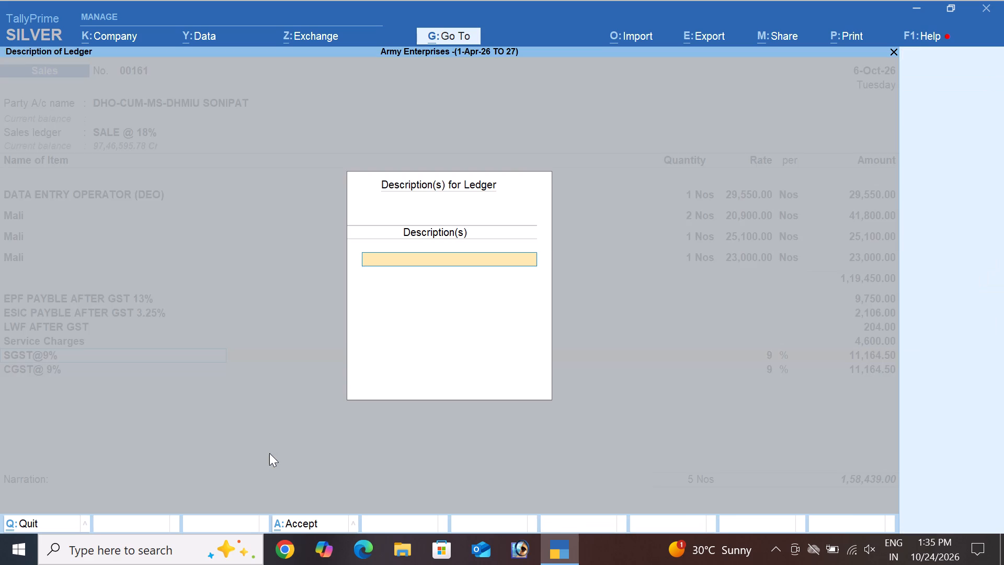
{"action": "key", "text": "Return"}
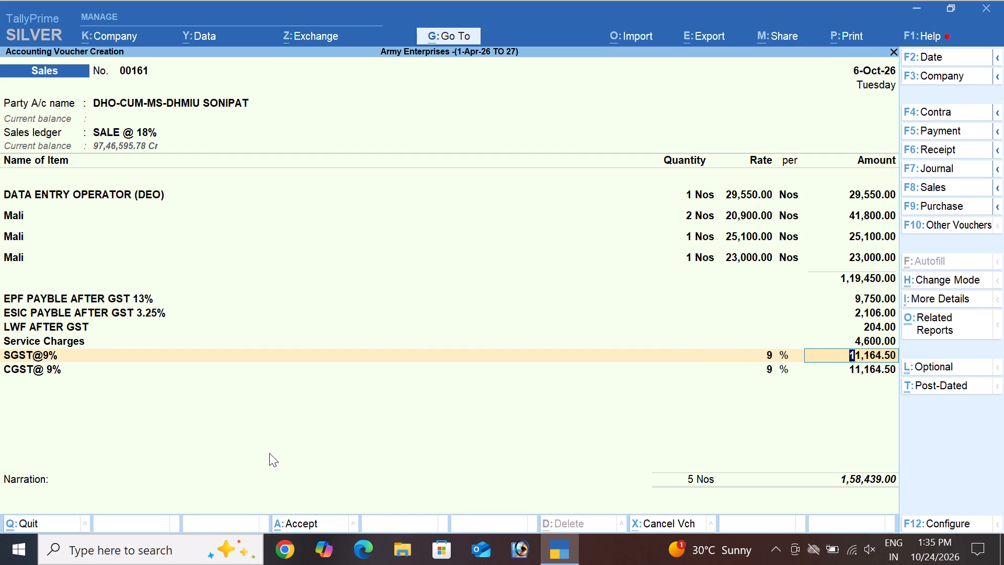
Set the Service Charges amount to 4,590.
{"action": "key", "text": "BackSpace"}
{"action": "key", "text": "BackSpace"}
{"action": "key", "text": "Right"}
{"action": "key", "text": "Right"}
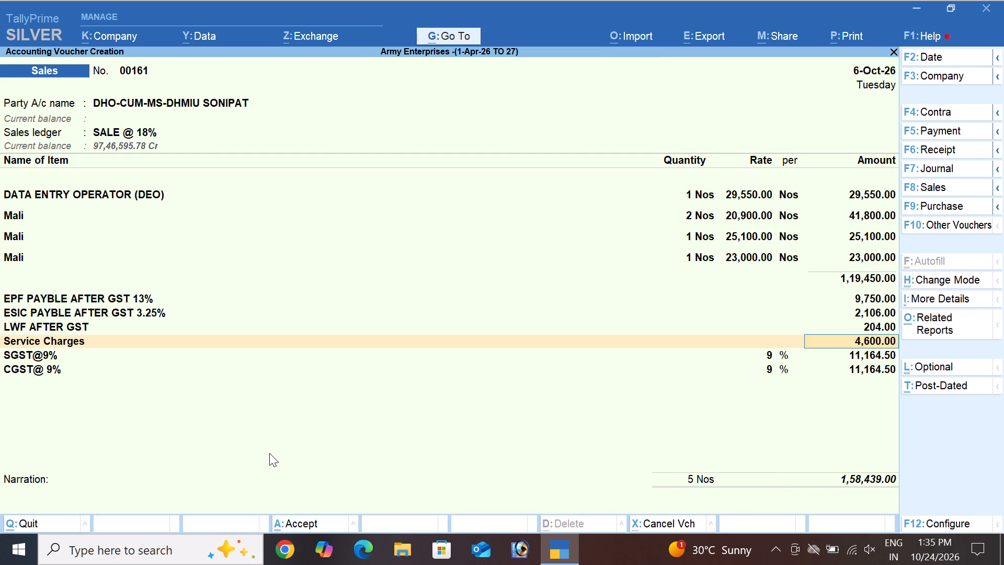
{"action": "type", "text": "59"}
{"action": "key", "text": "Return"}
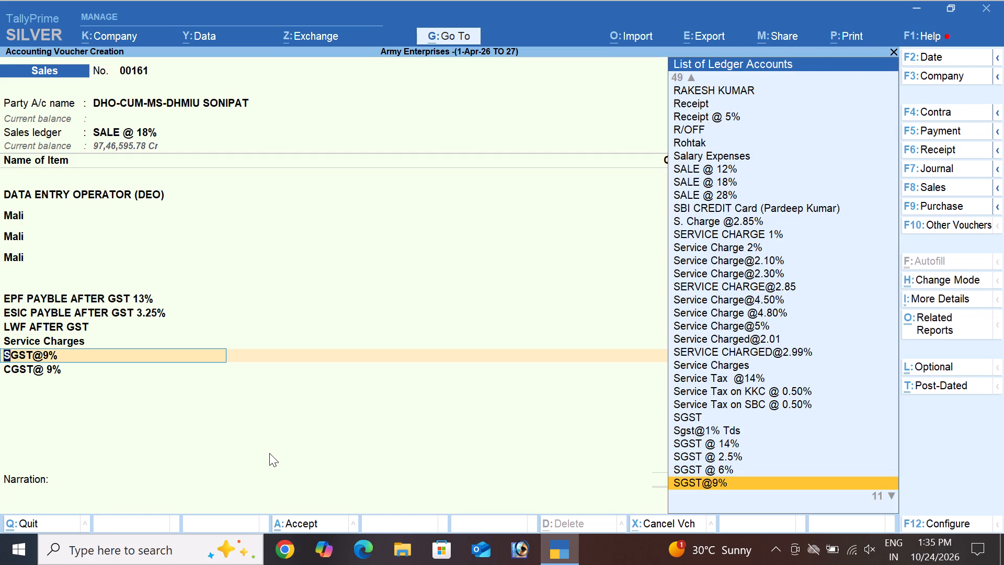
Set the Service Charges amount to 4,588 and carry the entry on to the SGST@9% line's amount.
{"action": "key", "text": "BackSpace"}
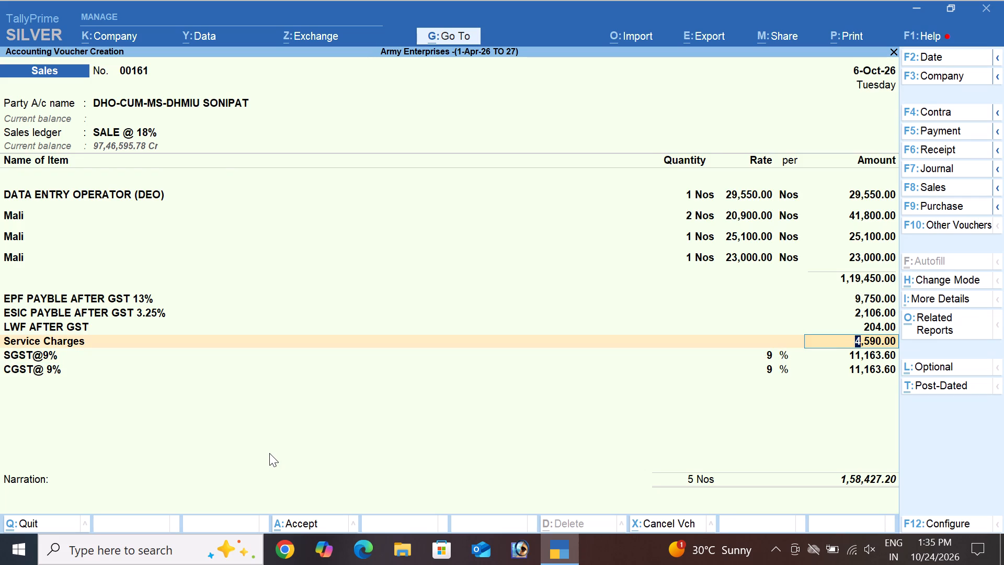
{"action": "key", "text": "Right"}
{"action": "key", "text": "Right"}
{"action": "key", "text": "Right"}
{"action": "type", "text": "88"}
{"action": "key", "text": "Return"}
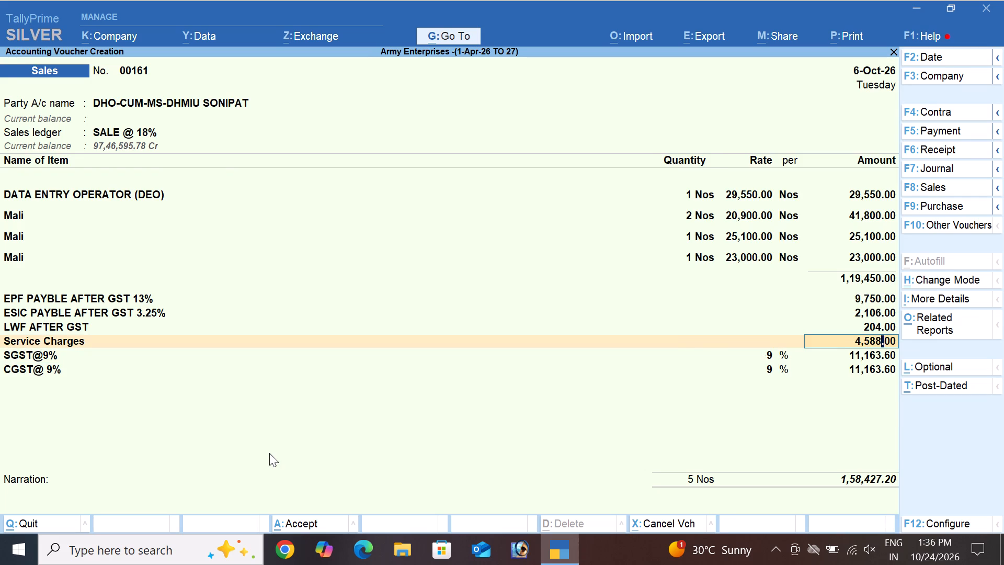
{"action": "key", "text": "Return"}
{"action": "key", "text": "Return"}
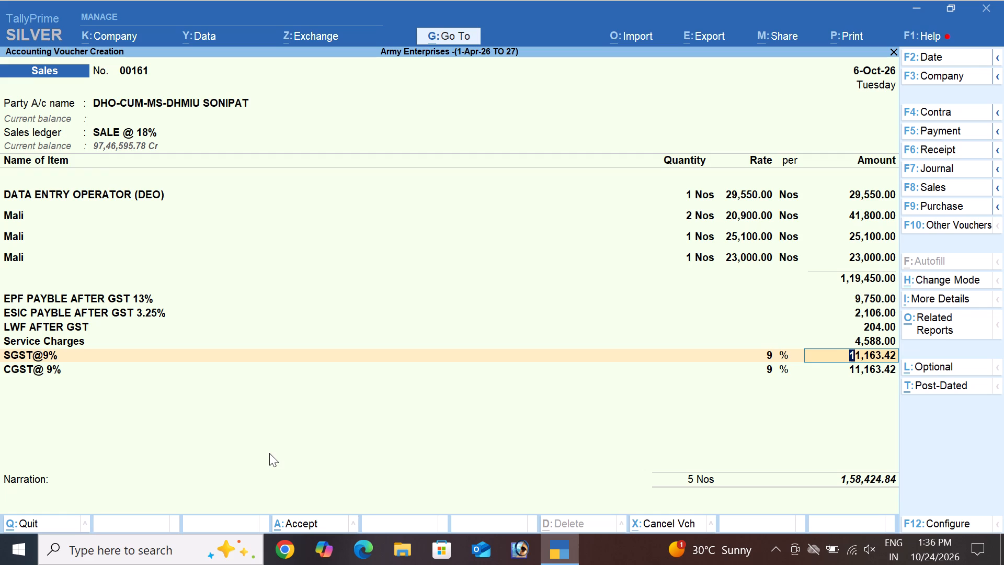
Set the Service Charges amount to 4,587 and let the SGST@9% and CGST@ 9% lines recalculate.
{"action": "key", "text": "BackSpace"}
{"action": "key", "text": "BackSpace"}
{"action": "key", "text": "Right"}
{"action": "key", "text": "Right"}
{"action": "key", "text": "Right"}
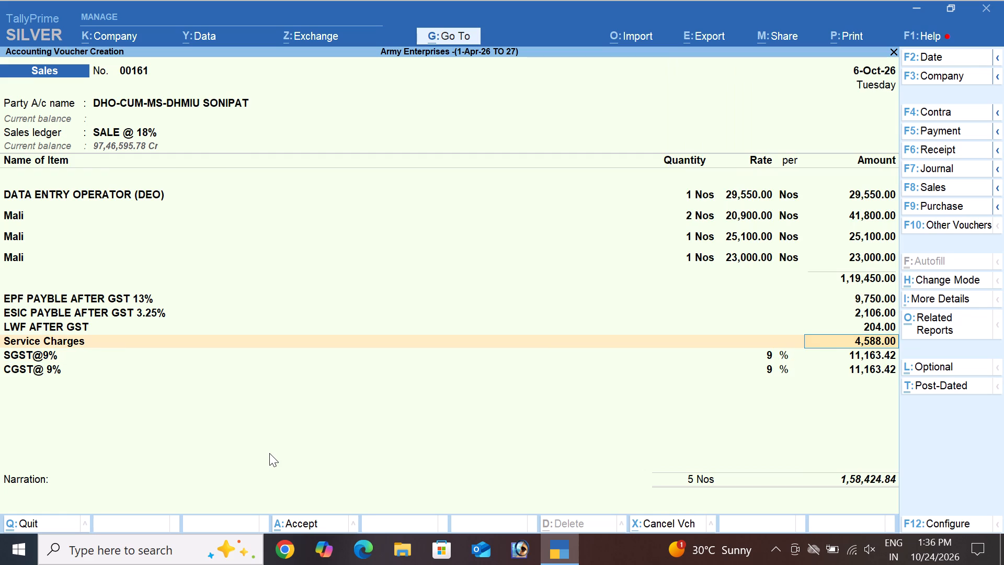
{"action": "key", "text": "Right"}
{"action": "key", "text": "7"}
{"action": "key", "text": "Return"}
{"action": "key", "text": "Return"}
{"action": "key", "text": "Return"}
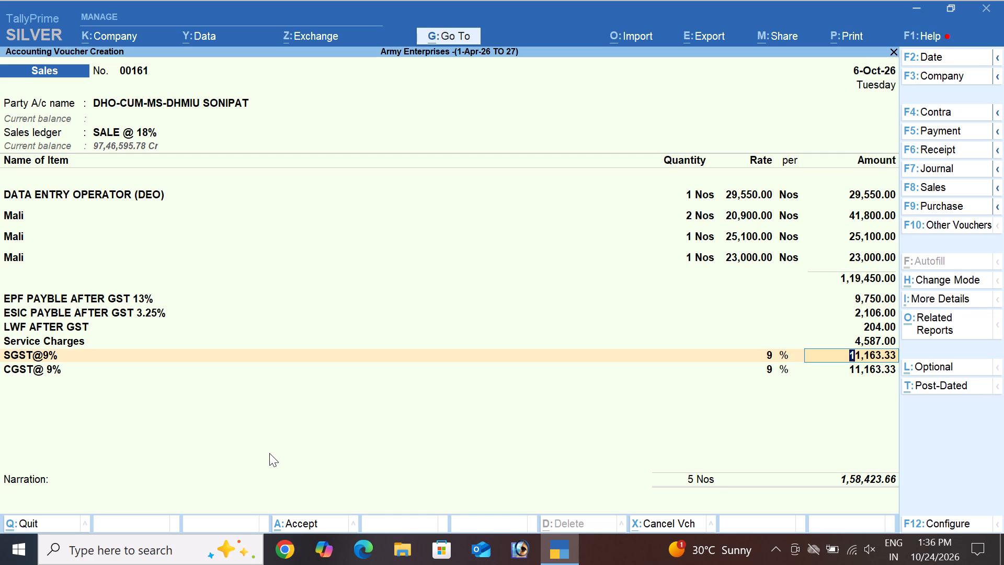
Add the R/OFF ledger below CGST@ 9% with a blank description and an amount of 0.34.
{"action": "key", "text": "Return"}
{"action": "key", "text": "Return"}
{"action": "key", "text": "Return"}
{"action": "key", "text": "Return"}
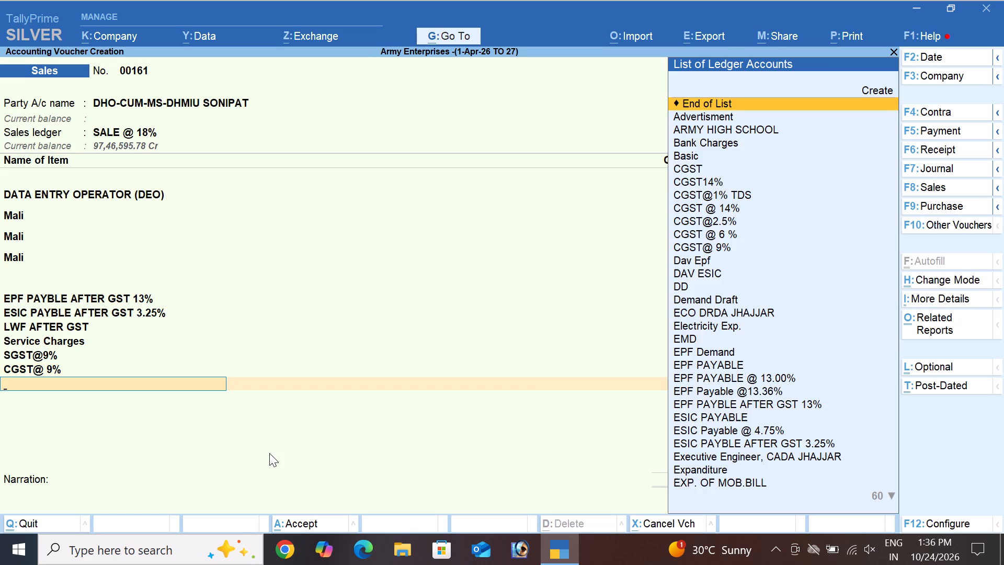
{"action": "type", "text": "r/off"}
{"action": "key", "text": "Return"}
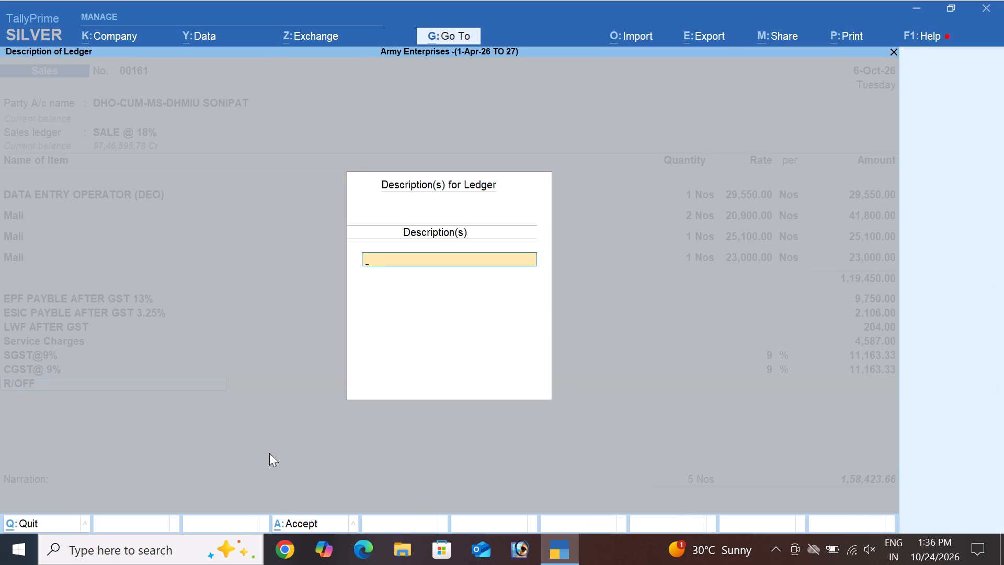
{"action": "key", "text": "Return"}
{"action": "key", "text": "Return"}
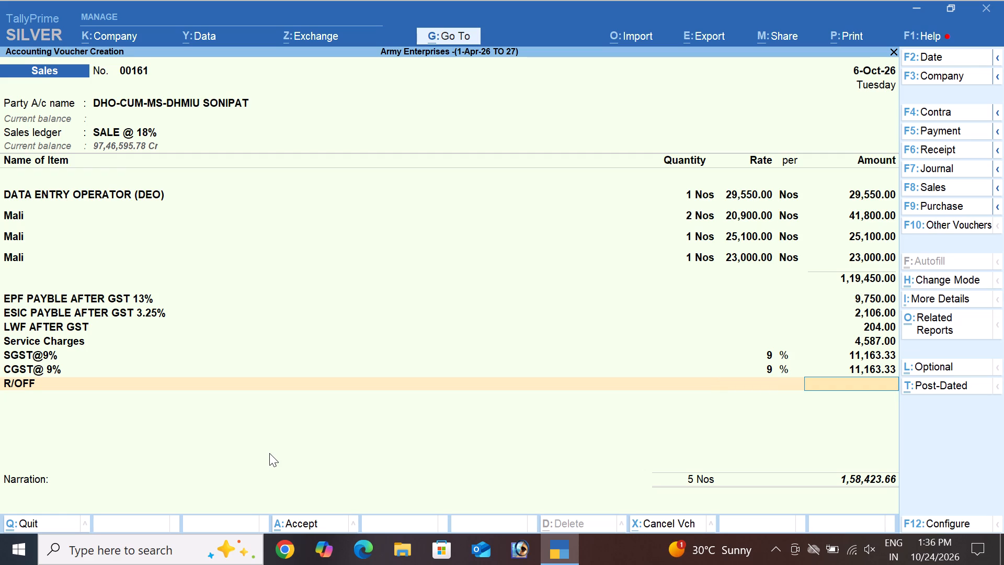
{"action": "key", "text": "period"}
{"action": "type", "text": "34"}
{"action": "key", "text": "Return"}
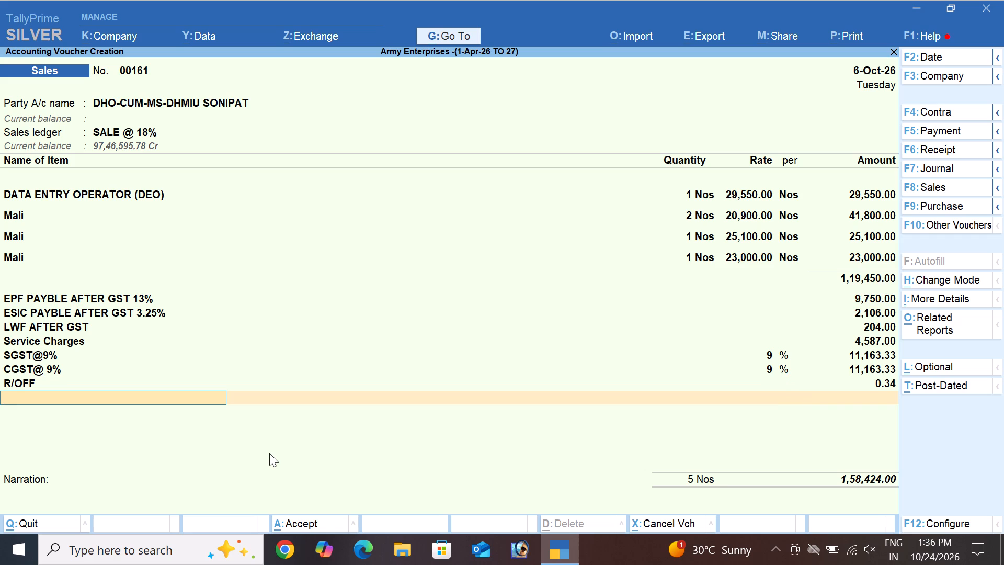
End the ledger list and accept the party's bill-wise details as a New Ref for the full voucher amount.
{"action": "key", "text": "Return"}
{"action": "key", "text": "Return"}
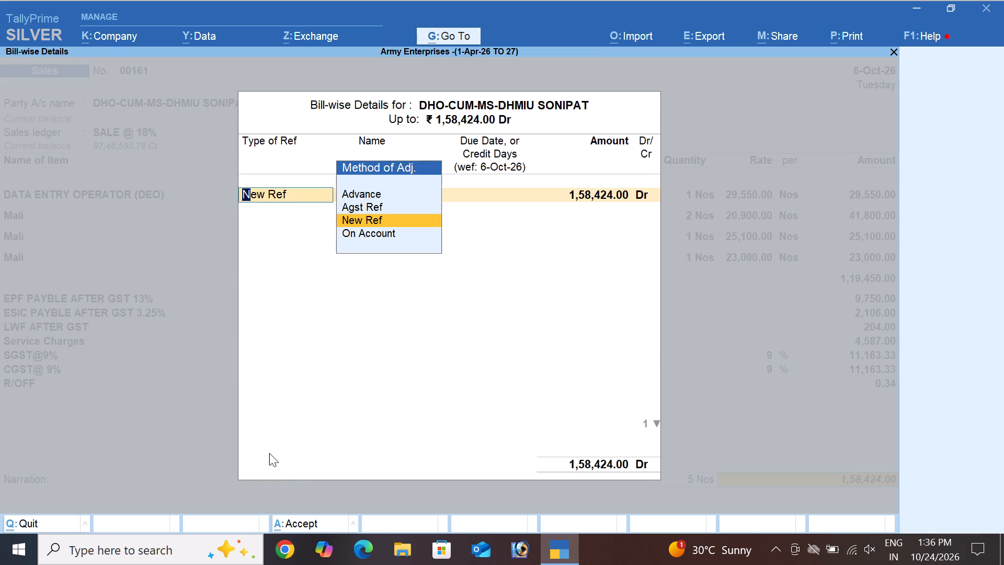
{"action": "key", "text": "Return"}
{"action": "key", "text": "Return"}
{"action": "key", "text": "Return"}
{"action": "key", "text": "Return"}
{"action": "key", "text": "Return"}
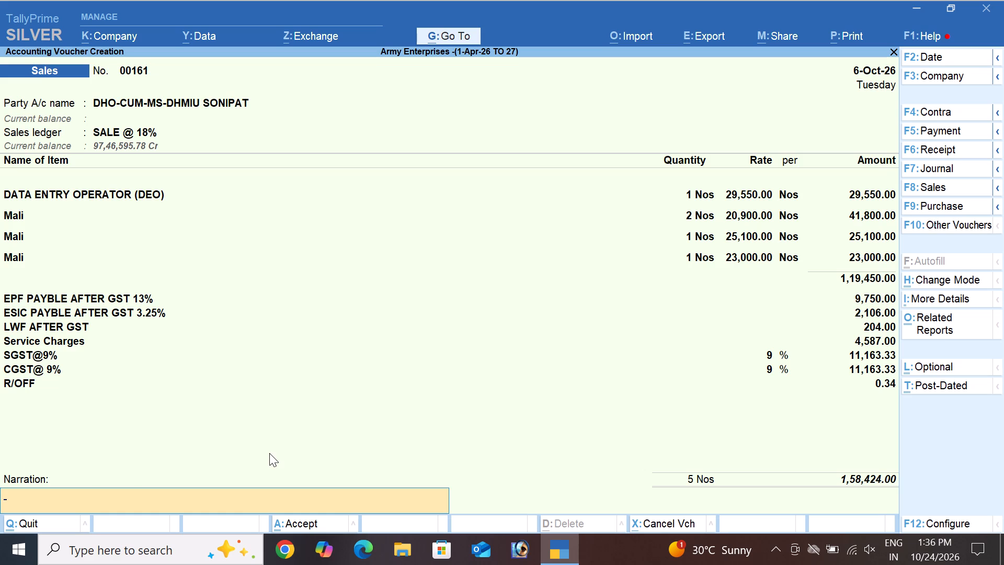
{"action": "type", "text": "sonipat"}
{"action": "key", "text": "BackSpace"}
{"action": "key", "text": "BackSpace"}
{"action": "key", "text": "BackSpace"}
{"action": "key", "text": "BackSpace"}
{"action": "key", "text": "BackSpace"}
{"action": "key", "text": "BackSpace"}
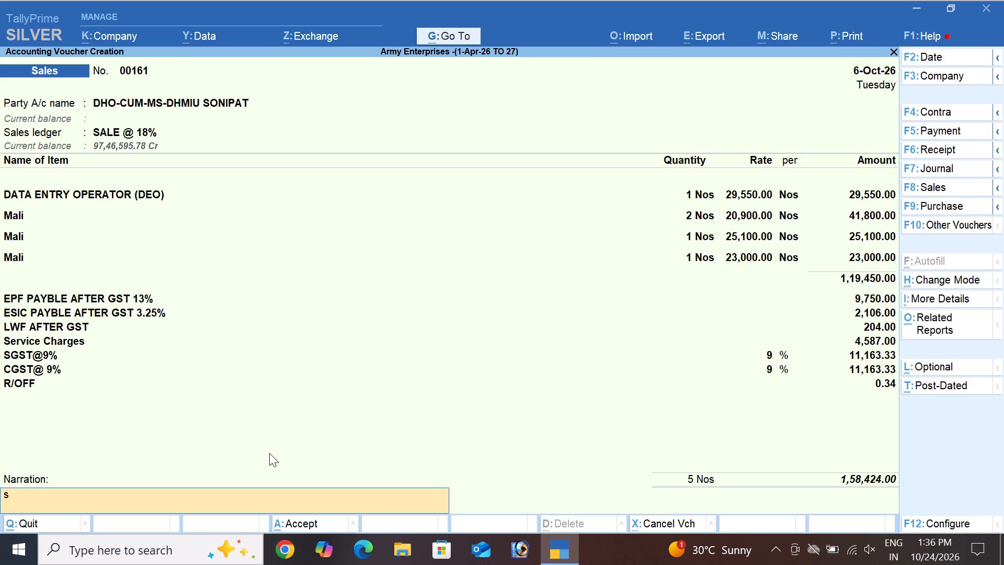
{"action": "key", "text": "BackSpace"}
Enter the narration "aug month bill" and bring the voucher to its final acceptance.
{"action": "type", "text": "aug"}
{"action": "key", "text": "space"}
{"action": "type", "text": "month bill"}
{"action": "key", "text": "Return"}
{"action": "key", "text": "Return"}
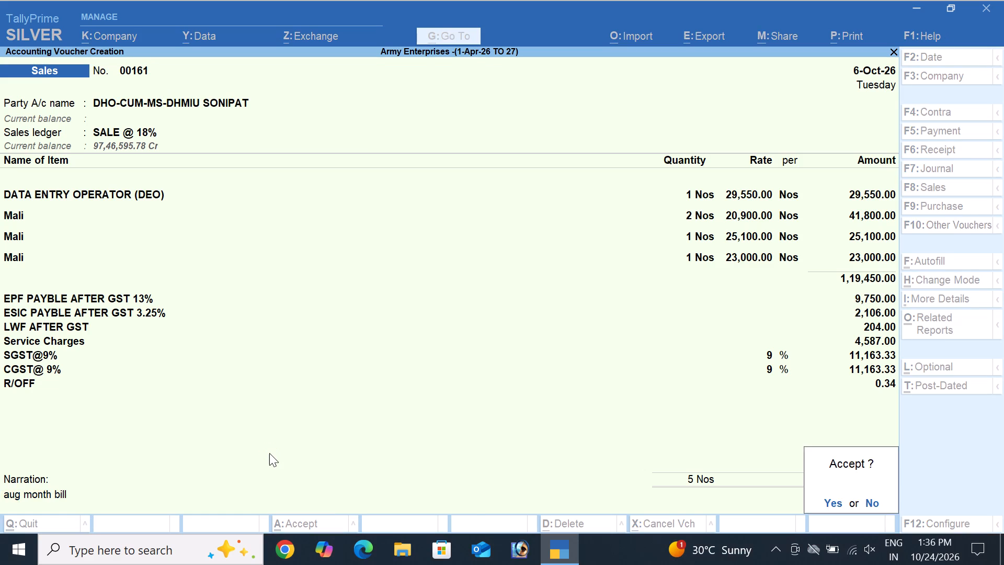